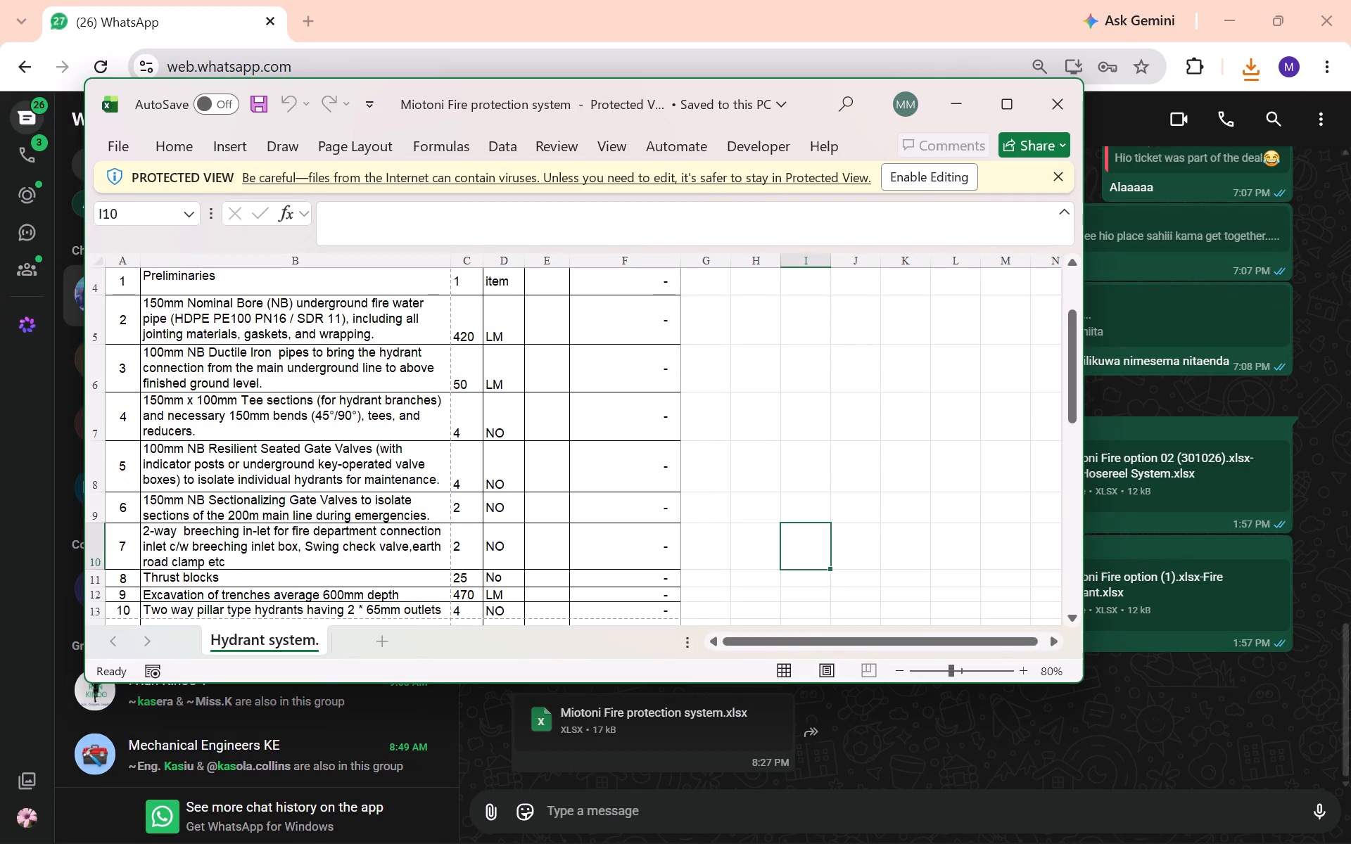
Enable editing of the Miotoni Fire protection system workbook so it leaves Protected View.
{"action": "left_click", "coordinate": [936, 181]}
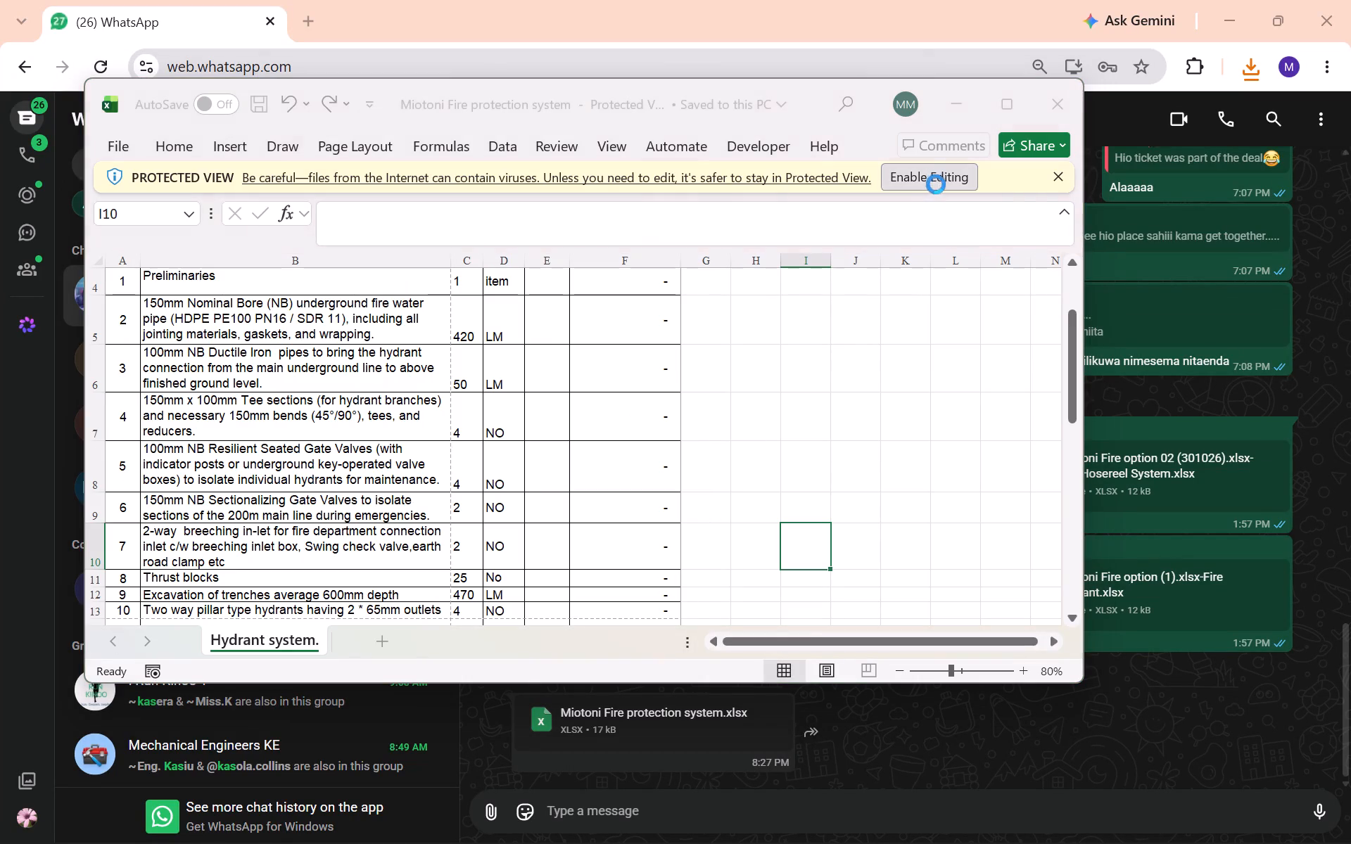
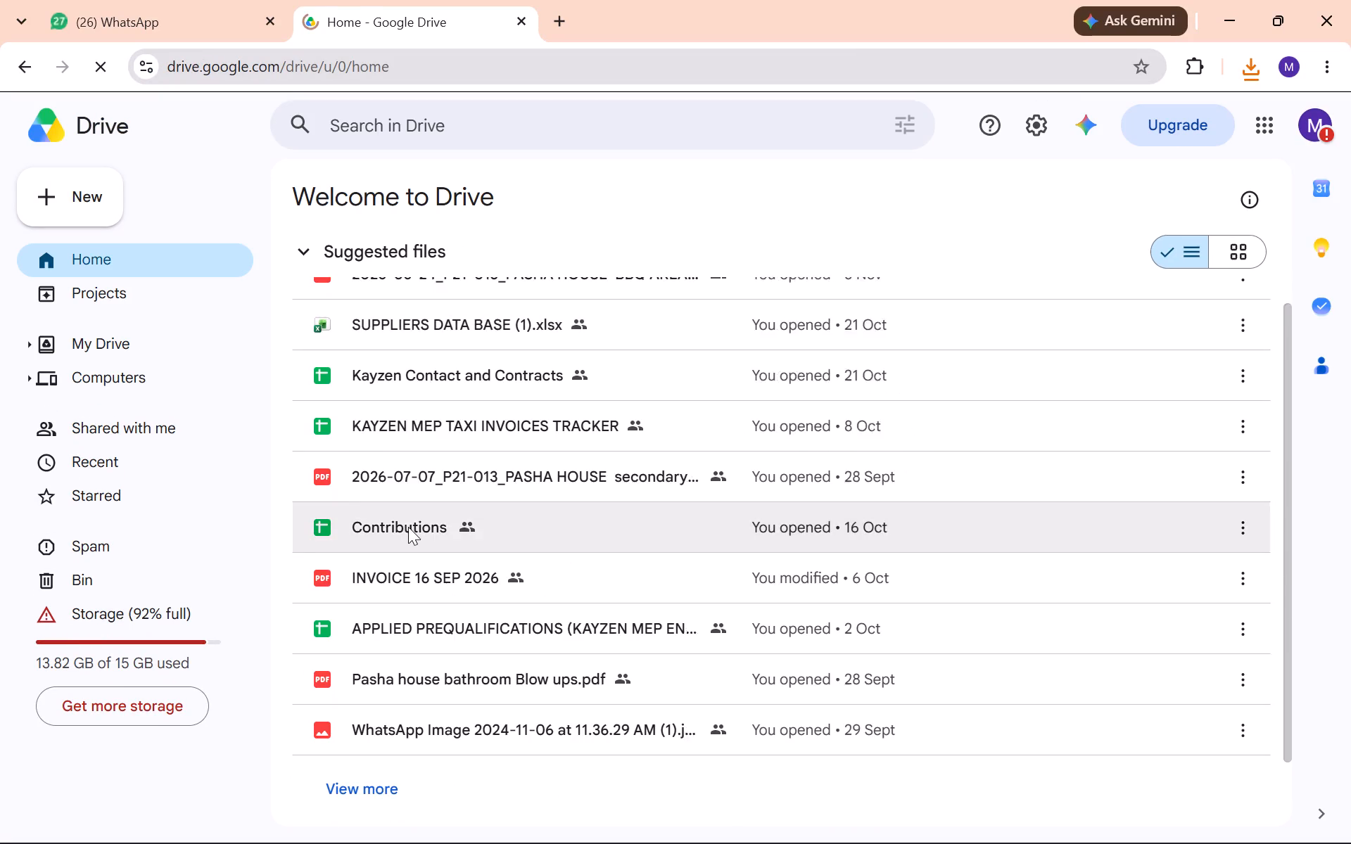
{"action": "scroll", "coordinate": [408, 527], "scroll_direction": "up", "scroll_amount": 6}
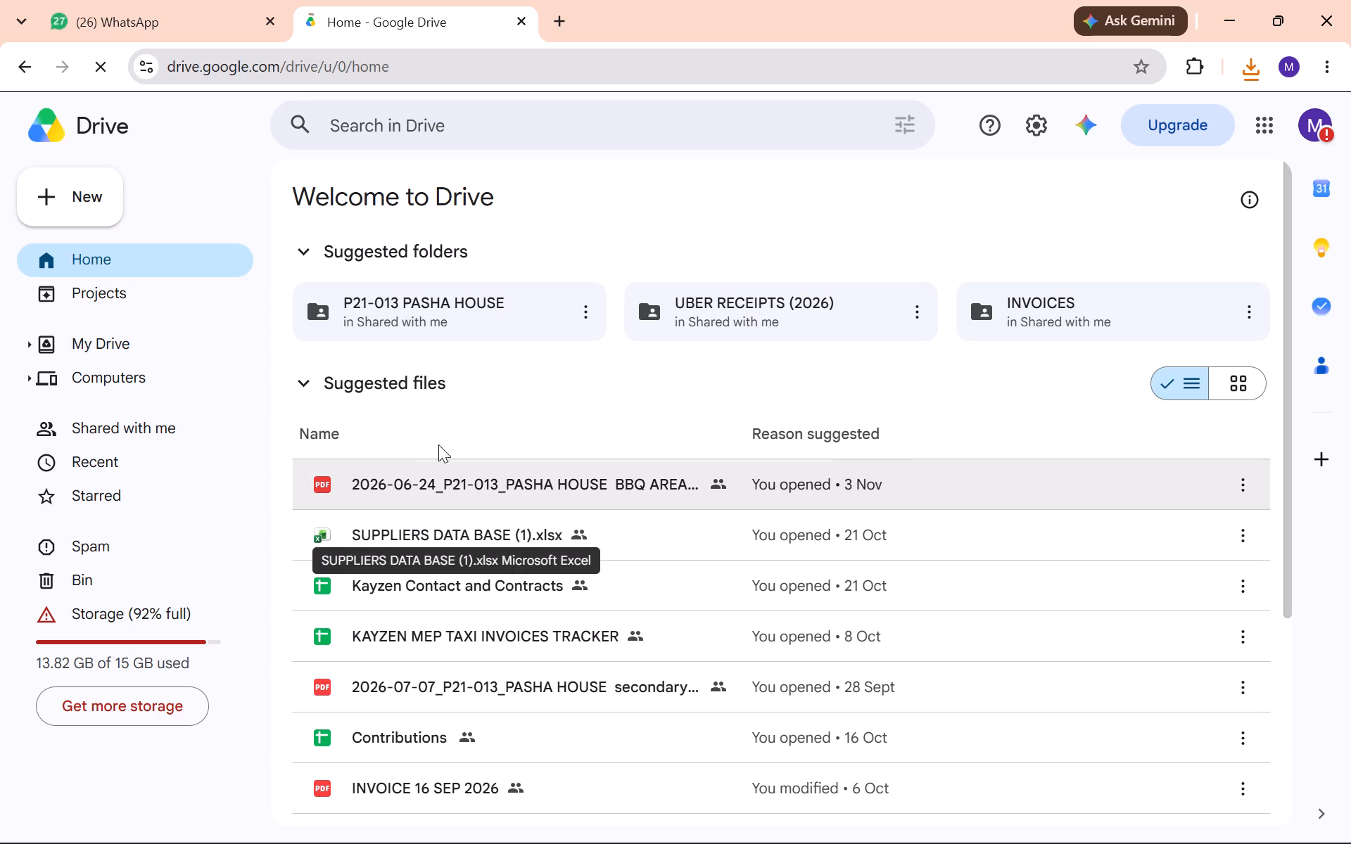
Open the SUPPLIERS DATA BASE (1).xlsx spreadsheet from the suggested files and go to its Pipes sheet.
{"action": "double_click", "coordinate": [502, 543]}
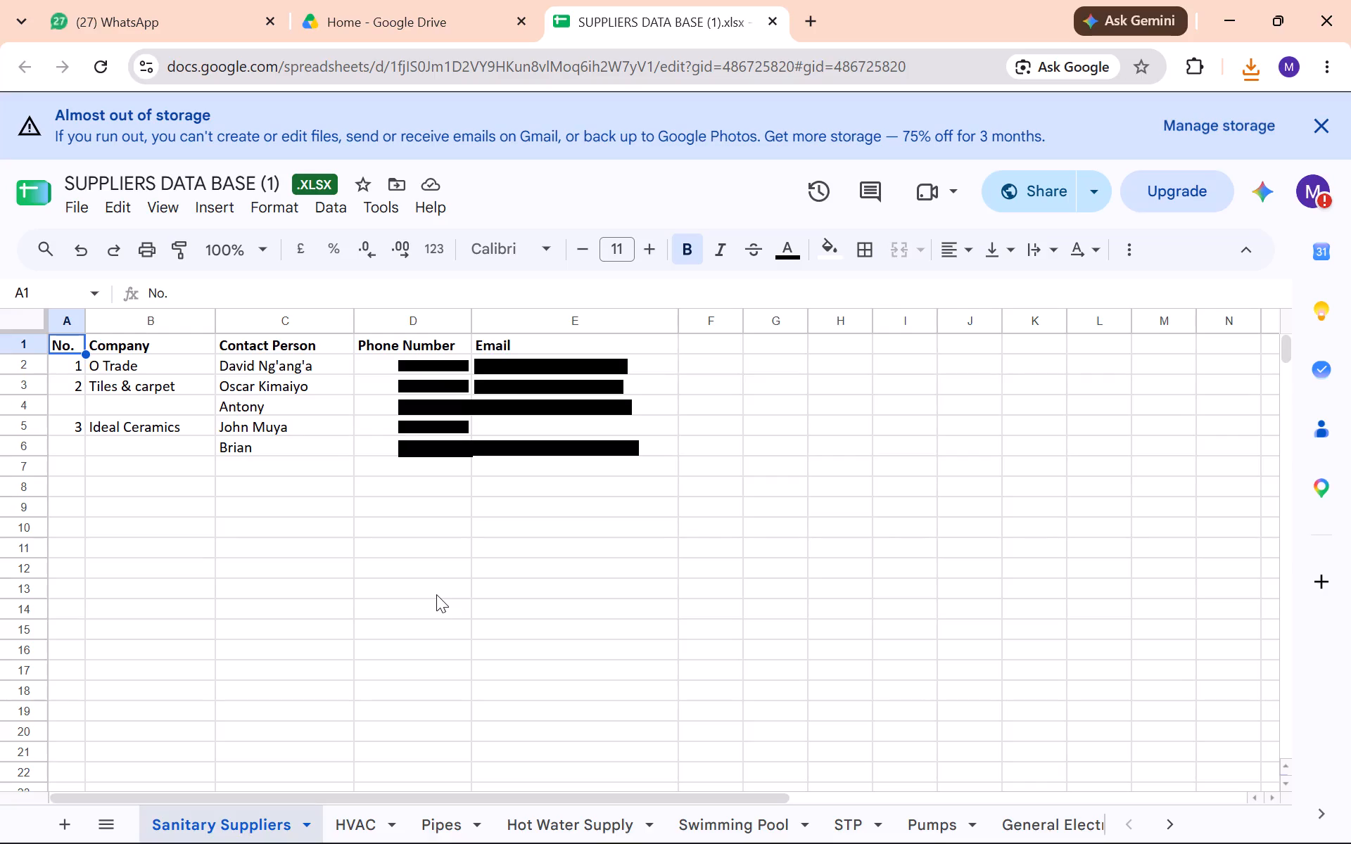
{"action": "left_click", "coordinate": [433, 824]}
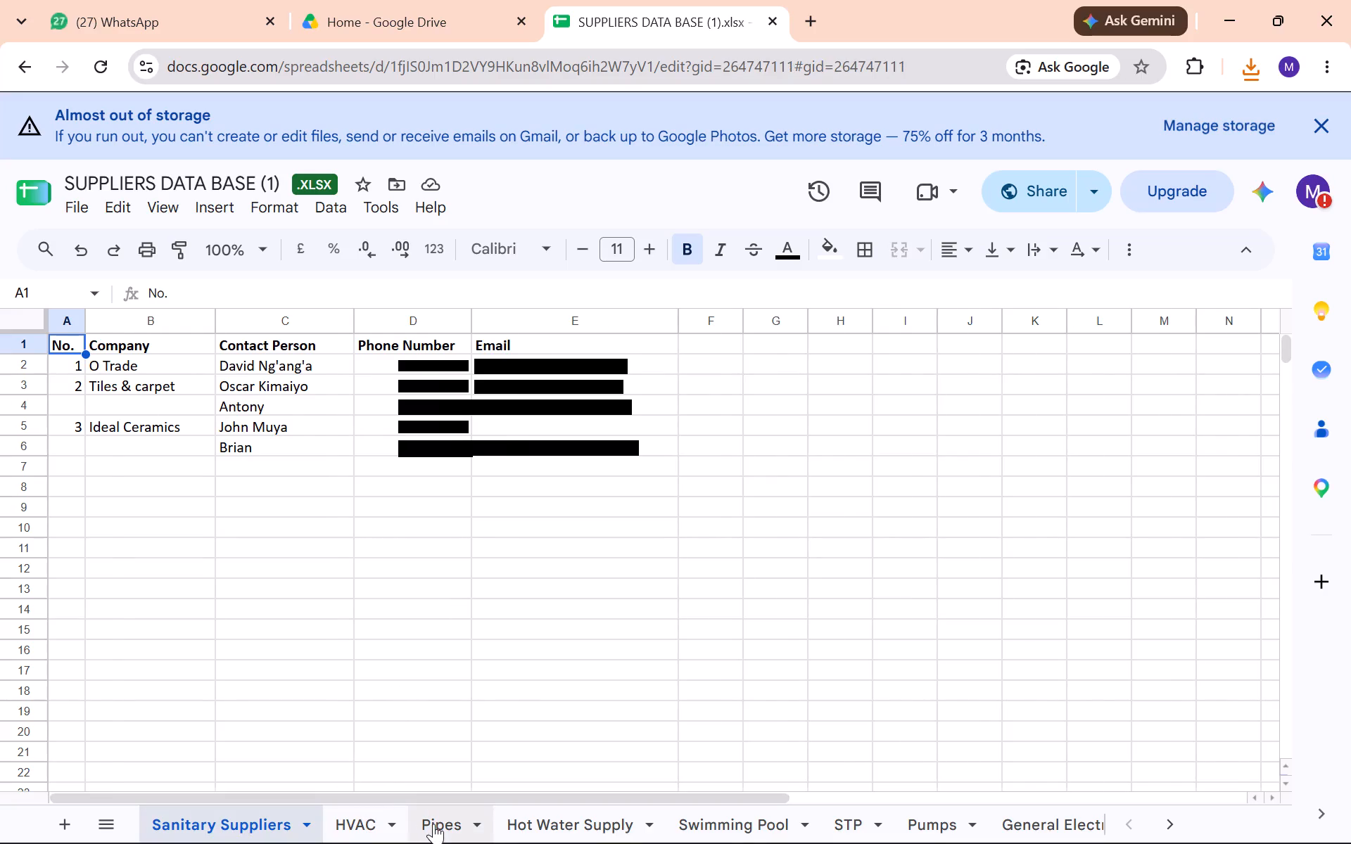
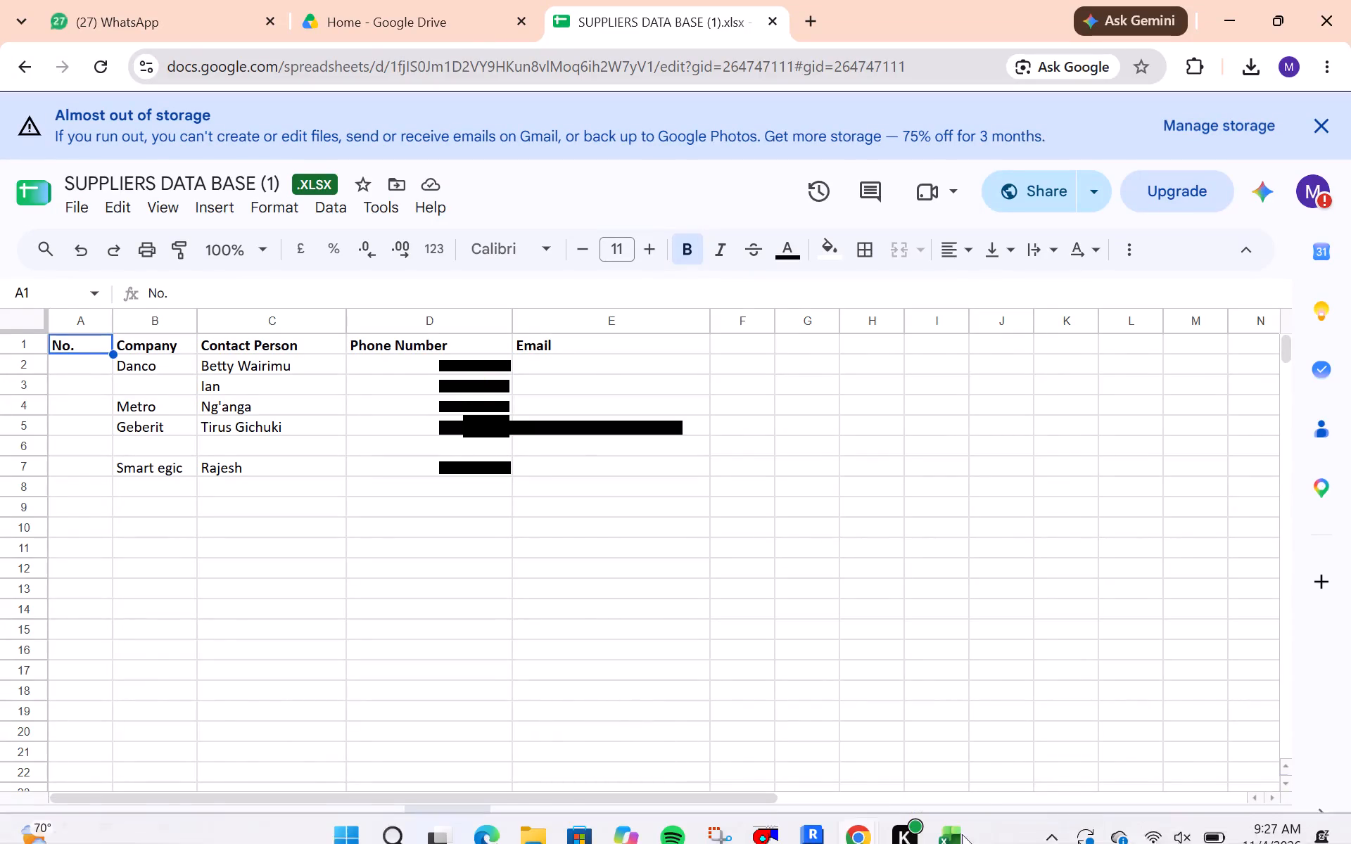
Switch to the Miotoni residence fire protection workbook in Excel and review the first items of its Hydrant system sheet.
{"action": "left_click", "coordinate": [948, 815]}
{"action": "scroll", "coordinate": [940, 359], "scroll_direction": "up", "scroll_amount": 7}
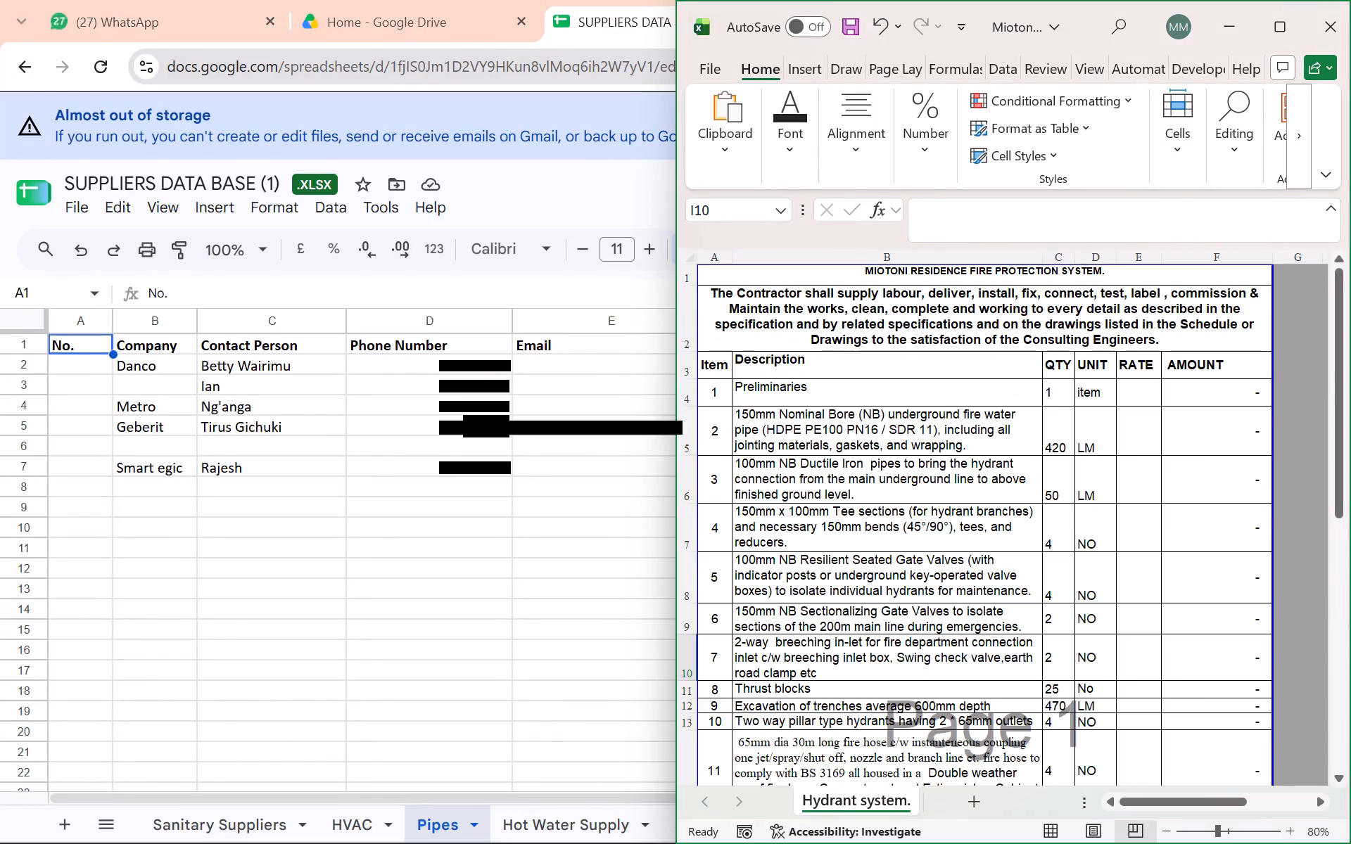
{"action": "scroll", "coordinate": [941, 359], "scroll_direction": "up", "scroll_amount": 2}
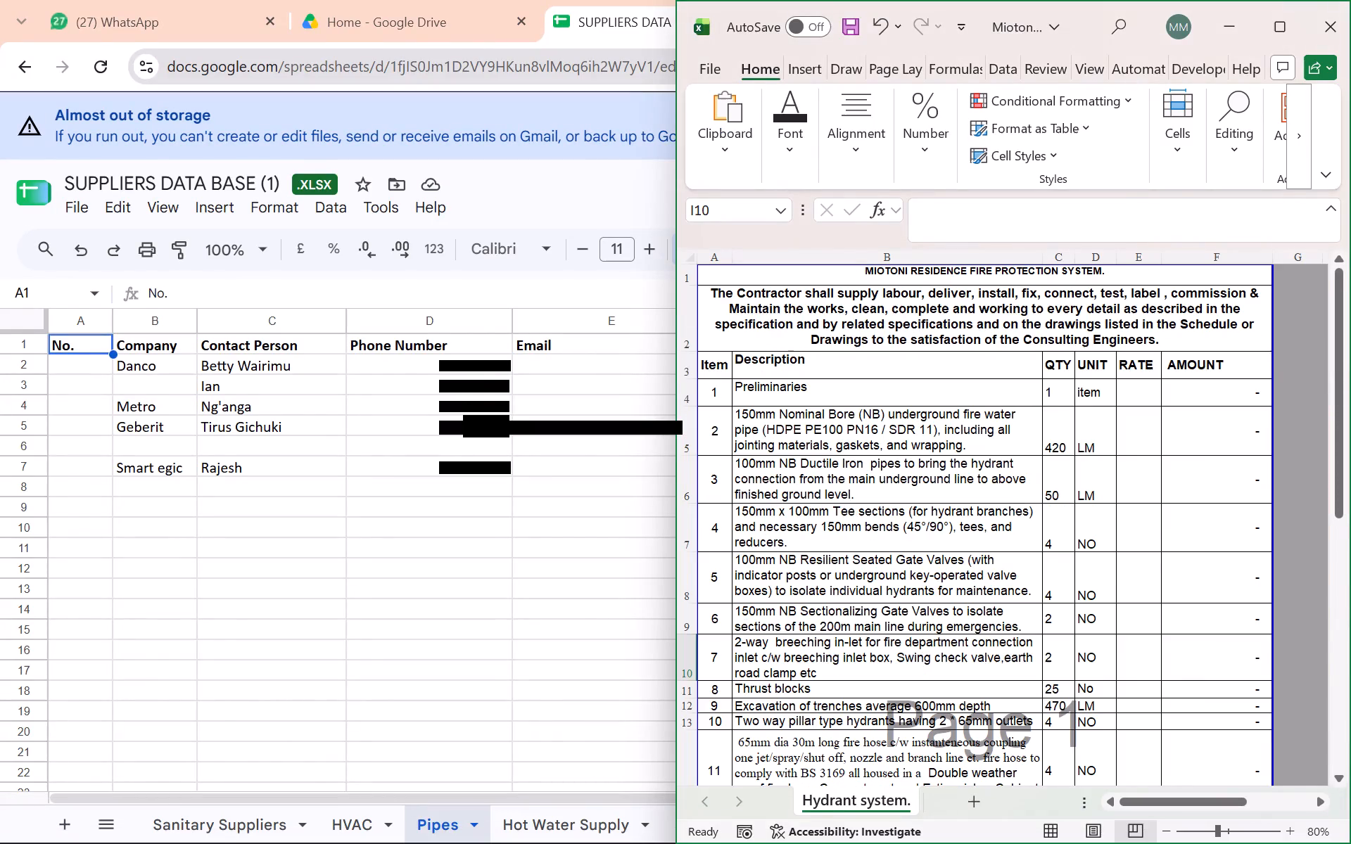
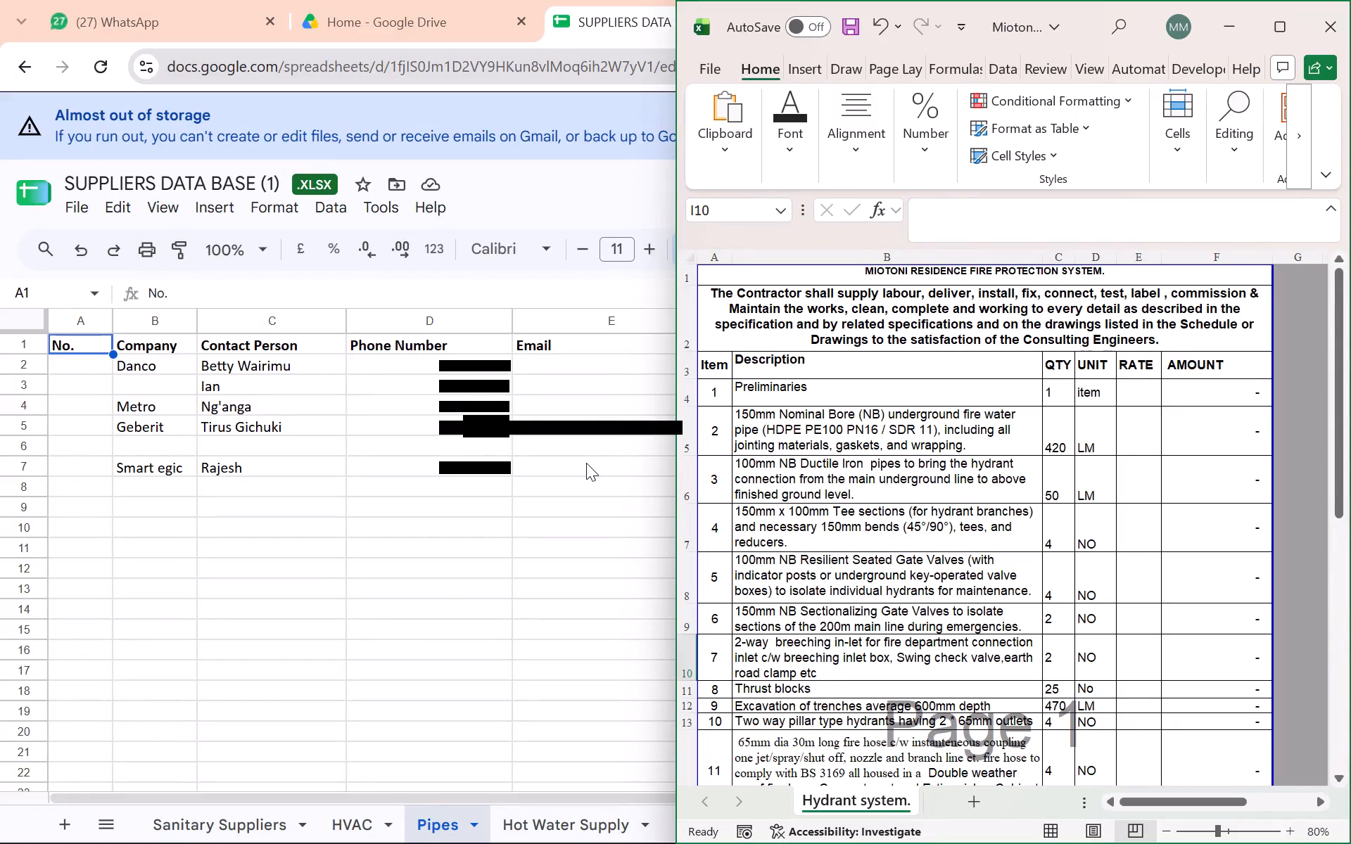
Review the hydrant bill's item descriptions down to the fire hose entry.
{"action": "left_click", "coordinate": [950, 601]}
{"action": "scroll", "coordinate": [946, 573], "scroll_direction": "down", "scroll_amount": 1}
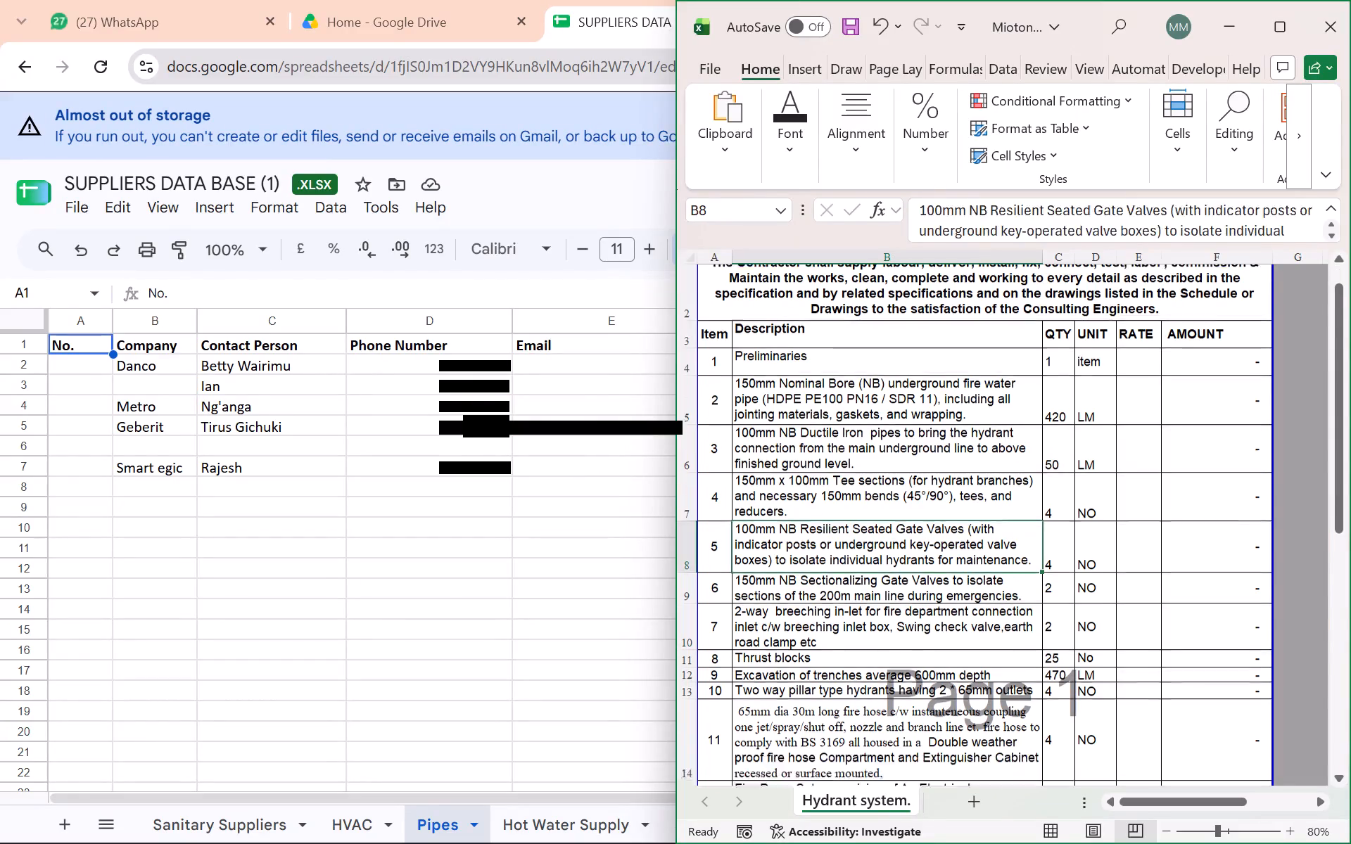
{"action": "scroll", "coordinate": [954, 568], "scroll_direction": "up", "scroll_amount": 3}
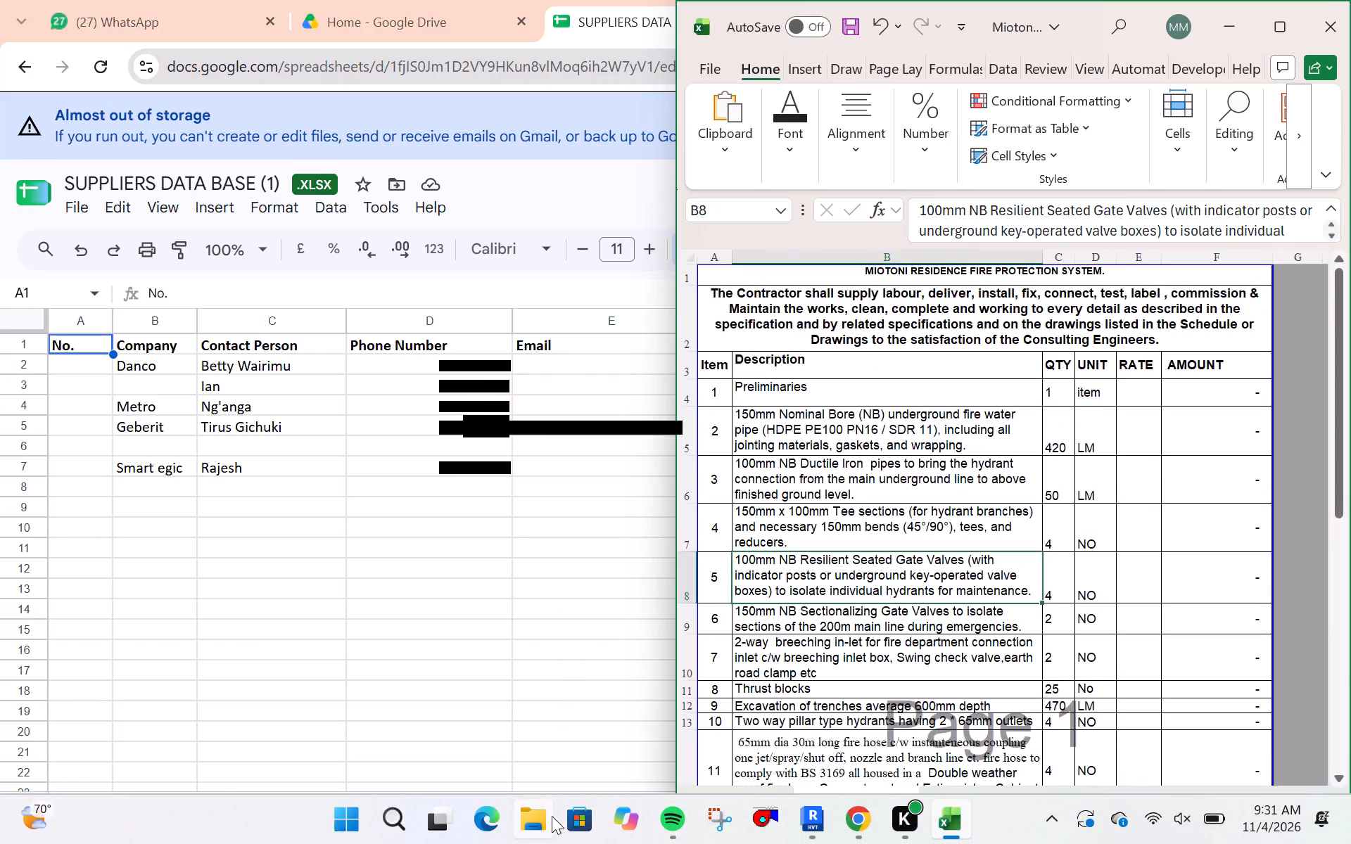
In File Explorer, open the MIOTONI folder under Documents, WORKFOLDER, KAYZEN, 2026 and widen its name column to show full file names.
{"action": "left_click", "coordinate": [540, 817]}
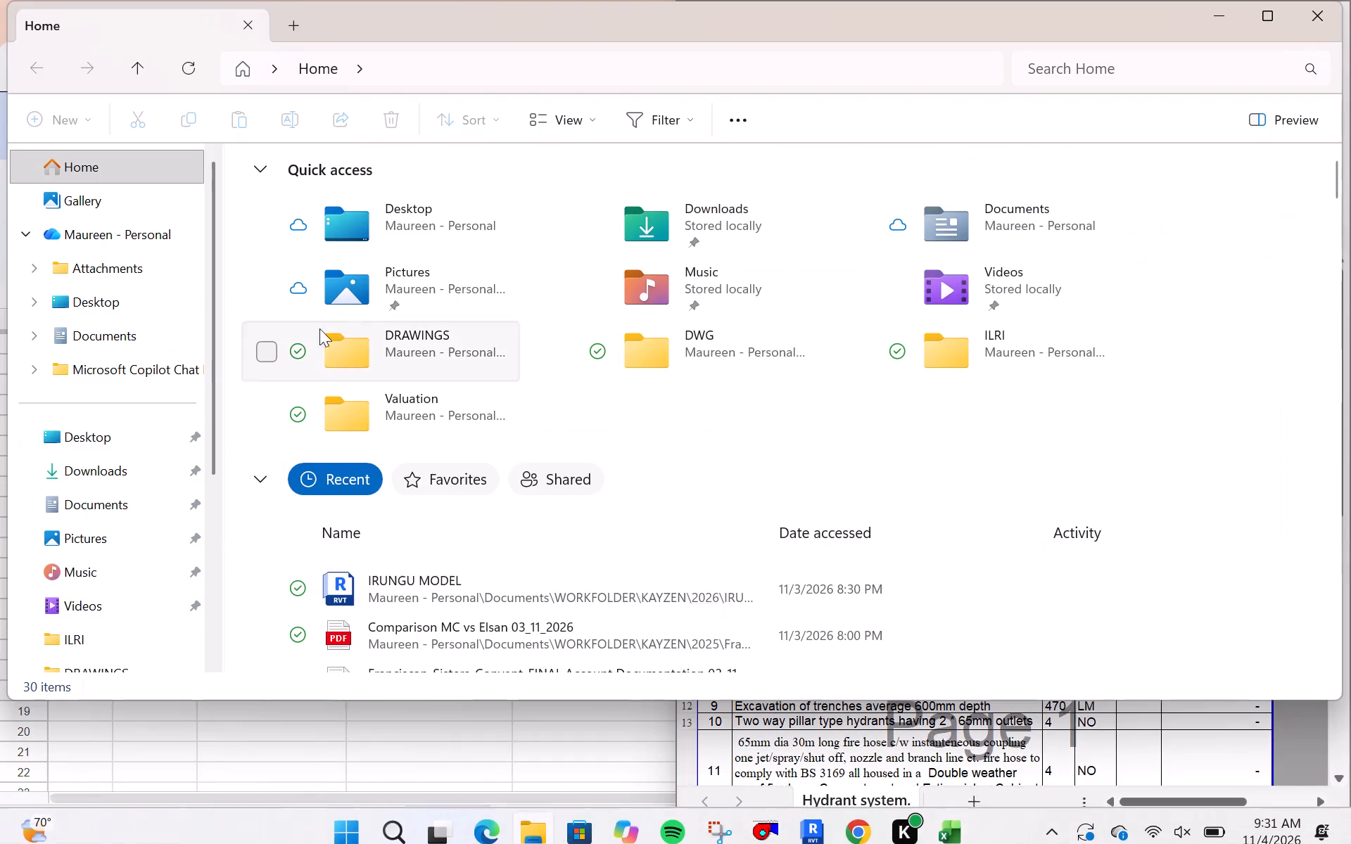
{"action": "left_click", "coordinate": [115, 331]}
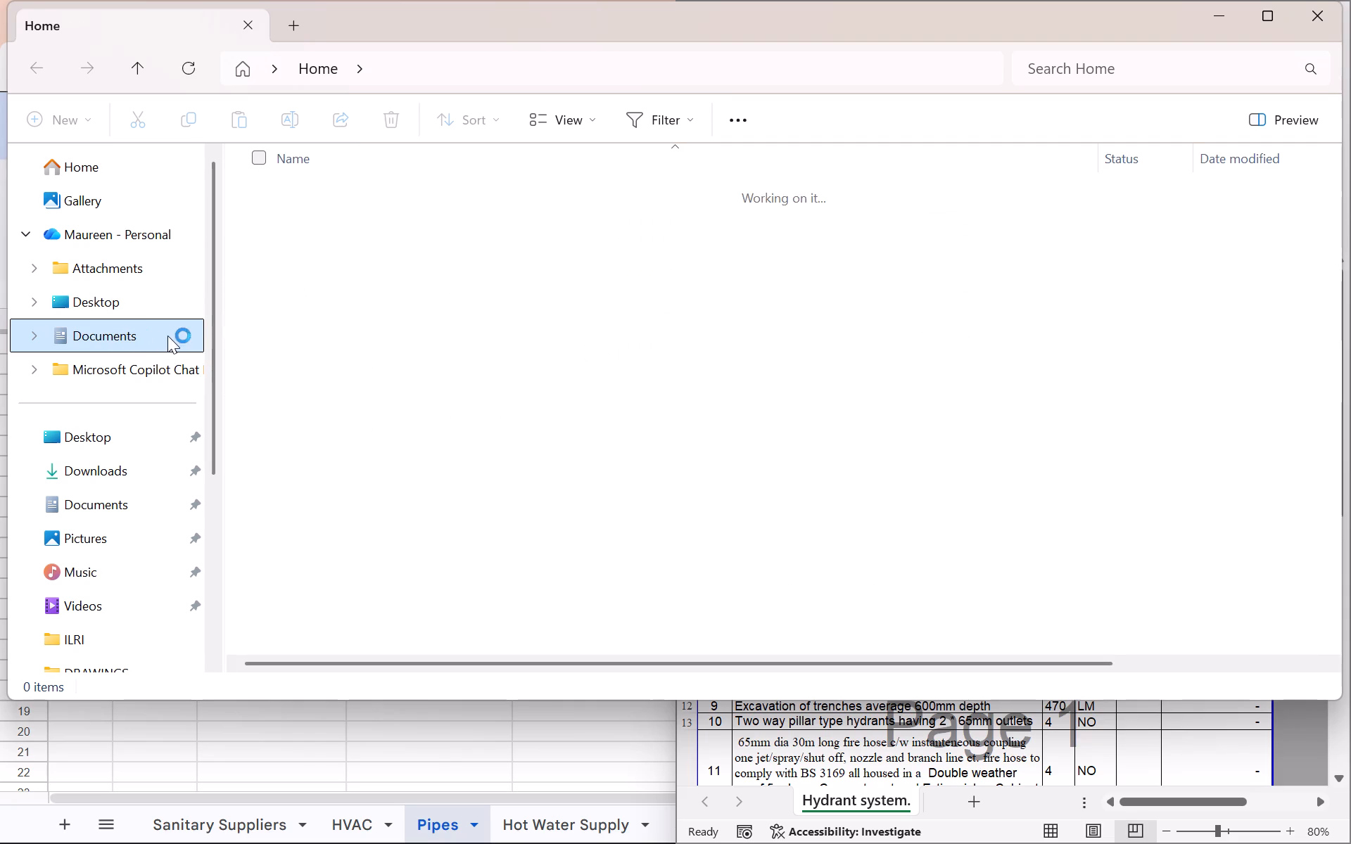
{"action": "double_click", "coordinate": [294, 328]}
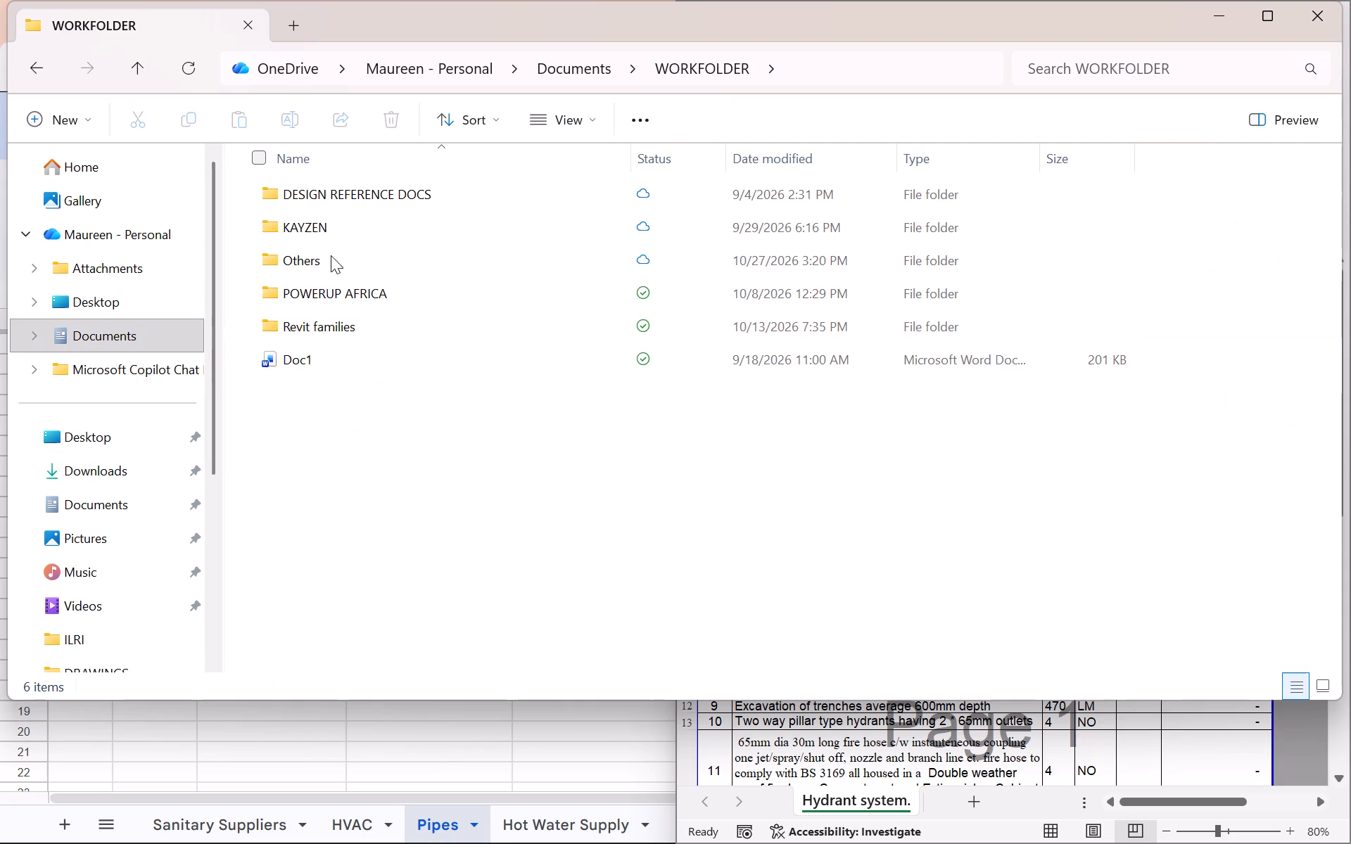
{"action": "left_click", "coordinate": [340, 233]}
{"action": "double_click", "coordinate": [340, 233]}
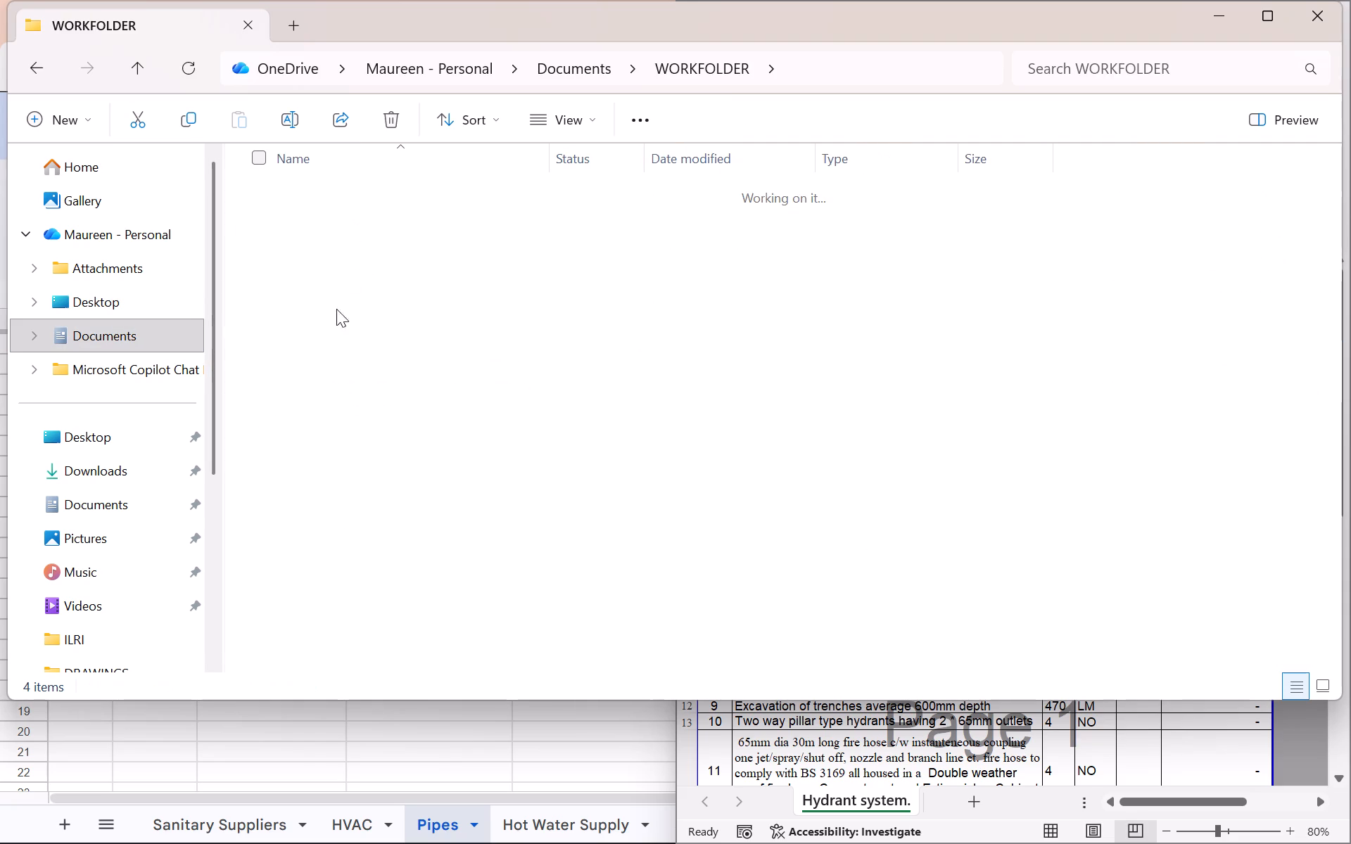
{"action": "double_click", "coordinate": [378, 222]}
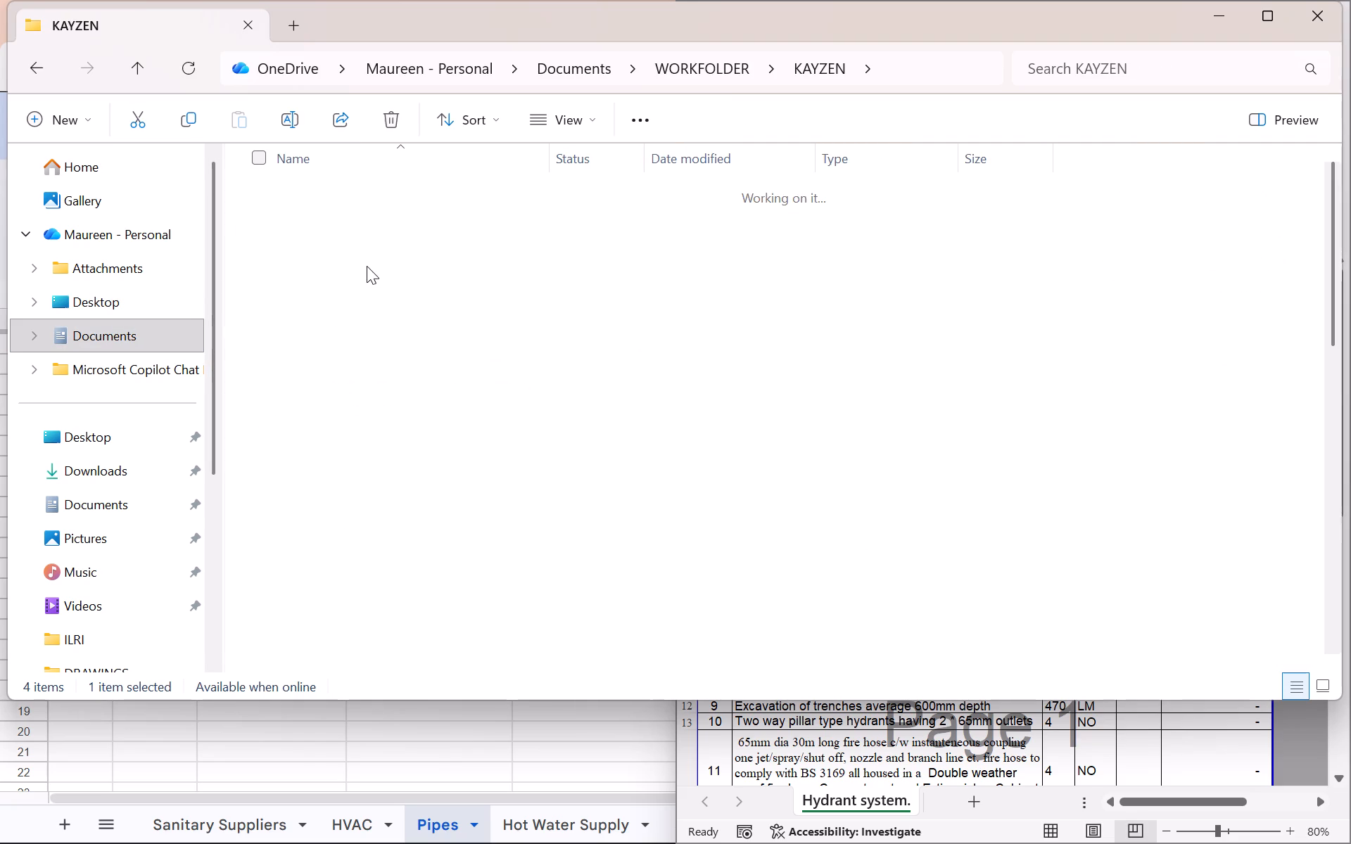
{"action": "scroll", "coordinate": [367, 317], "scroll_direction": "down", "scroll_amount": 3}
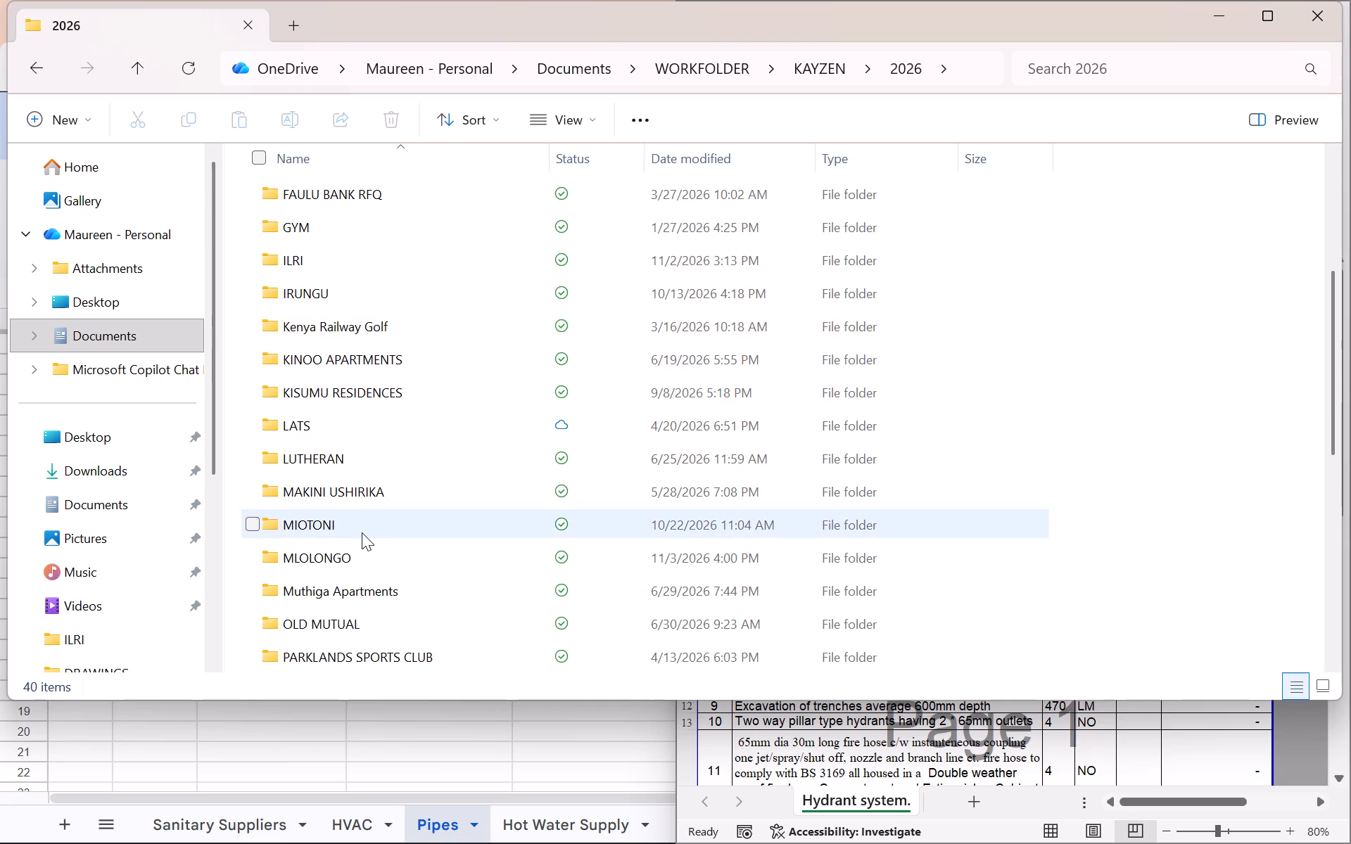
{"action": "double_click", "coordinate": [362, 532]}
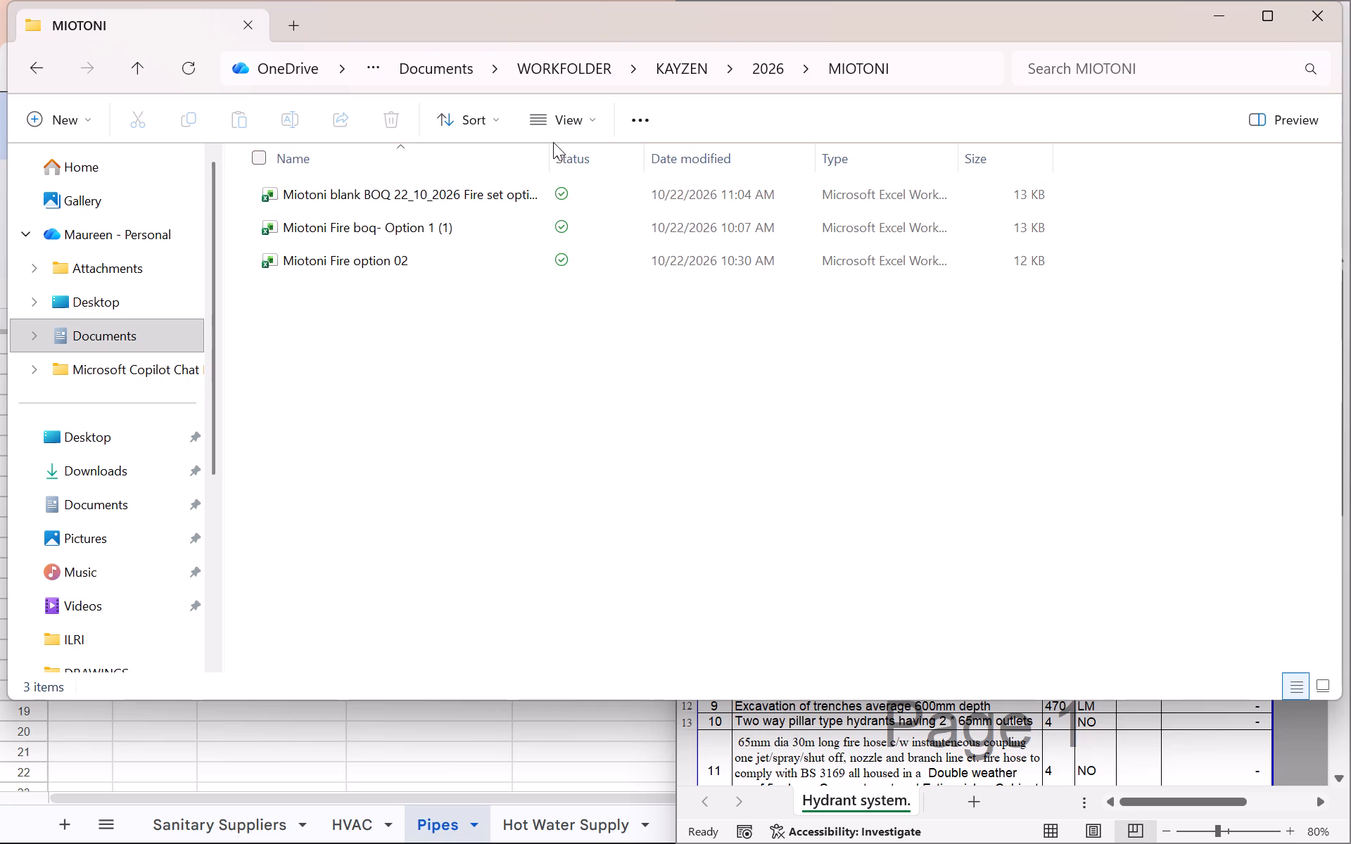
{"action": "left_click_drag", "start_coordinate": [550, 148], "coordinate": [804, 162]}
Open the Miotoni Fire option 02 workbook, check the start of its quote, and close it.
{"action": "double_click", "coordinate": [362, 260]}
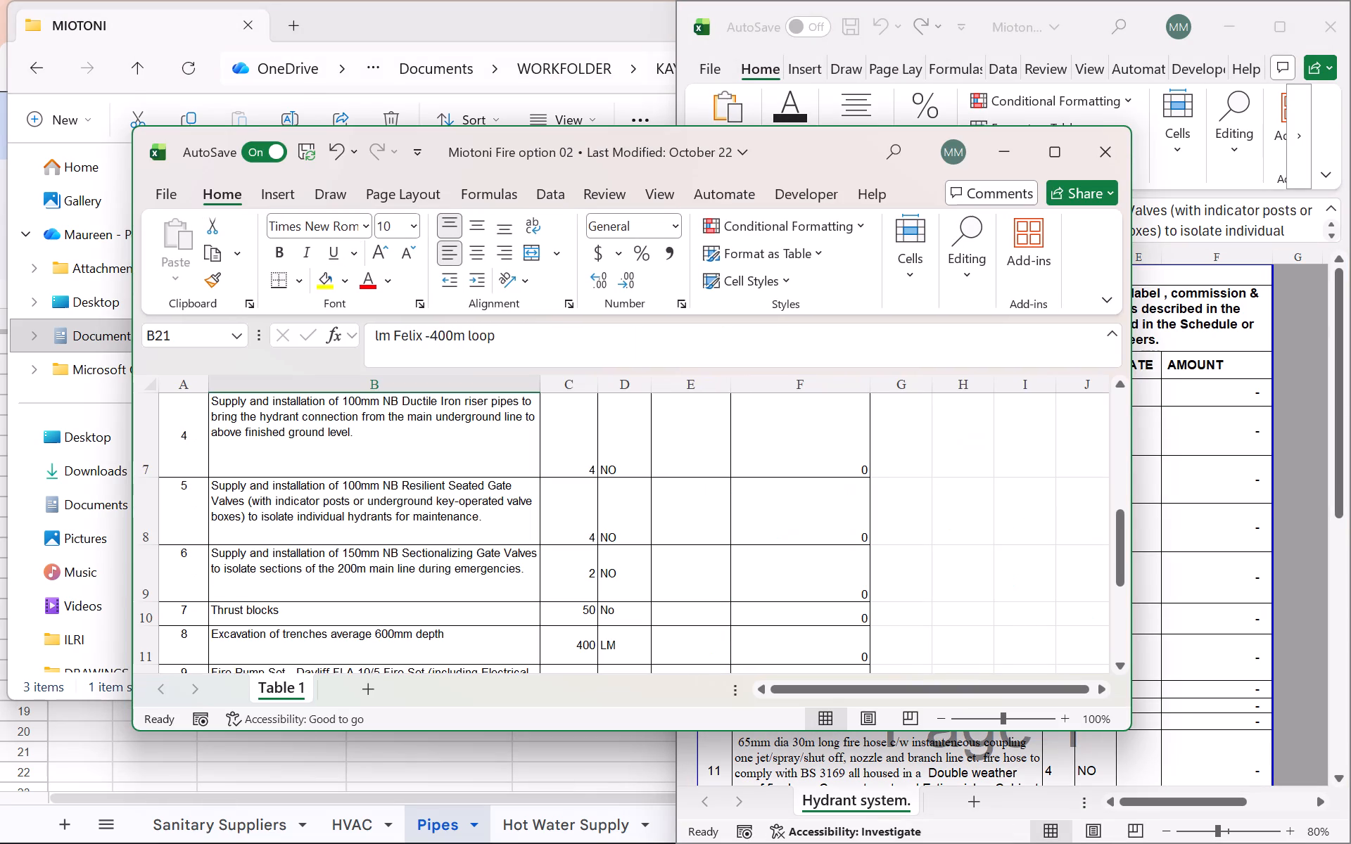
{"action": "scroll", "coordinate": [841, 559], "scroll_direction": "up", "scroll_amount": 6}
{"action": "scroll", "coordinate": [870, 504], "scroll_direction": "up", "scroll_amount": 7}
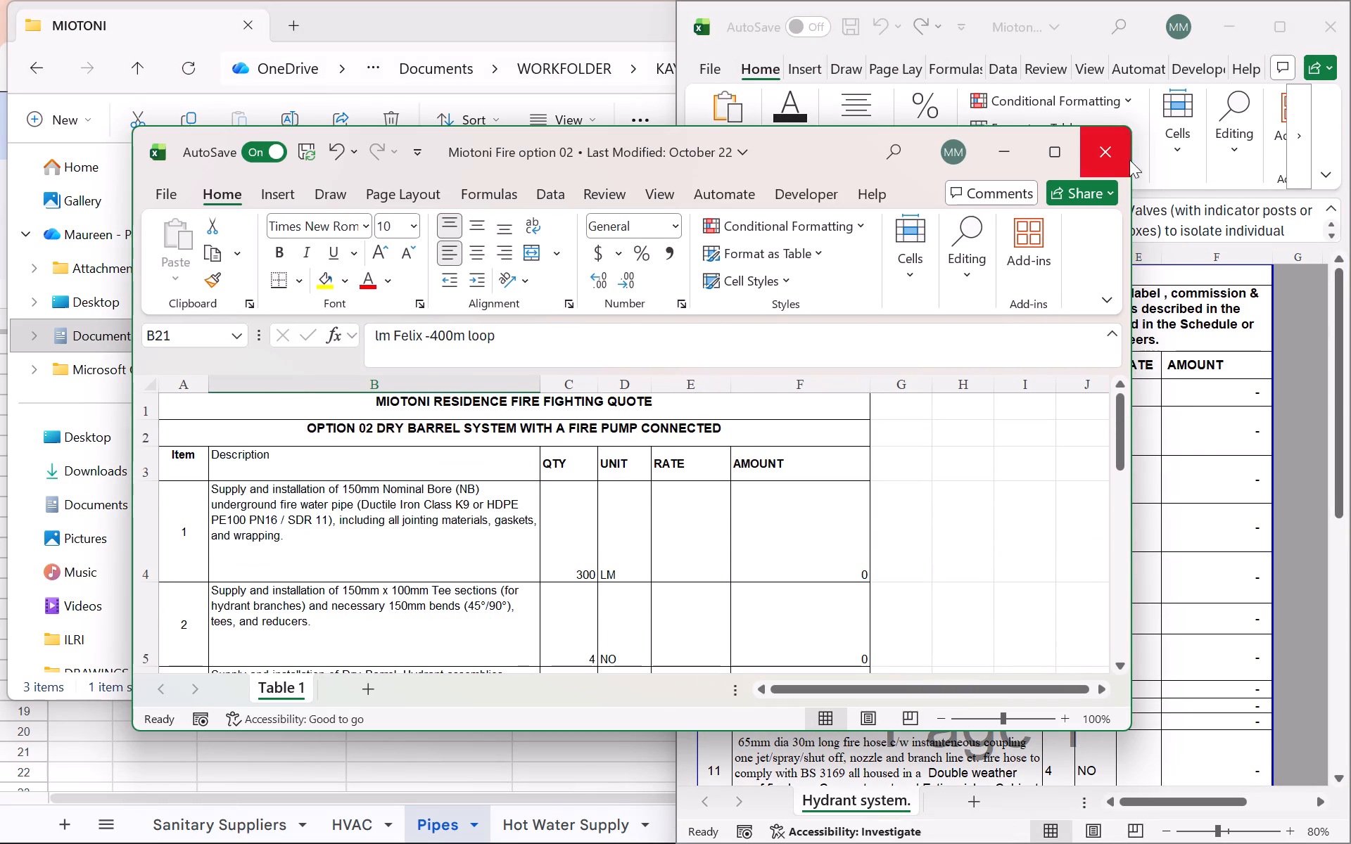
{"action": "left_click", "coordinate": [1120, 141]}
Copy the two Miotoni Fire option workbooks, Fire Hydrant and Fire Hosereel System, from the Downloads folder.
{"action": "left_click", "coordinate": [129, 466]}
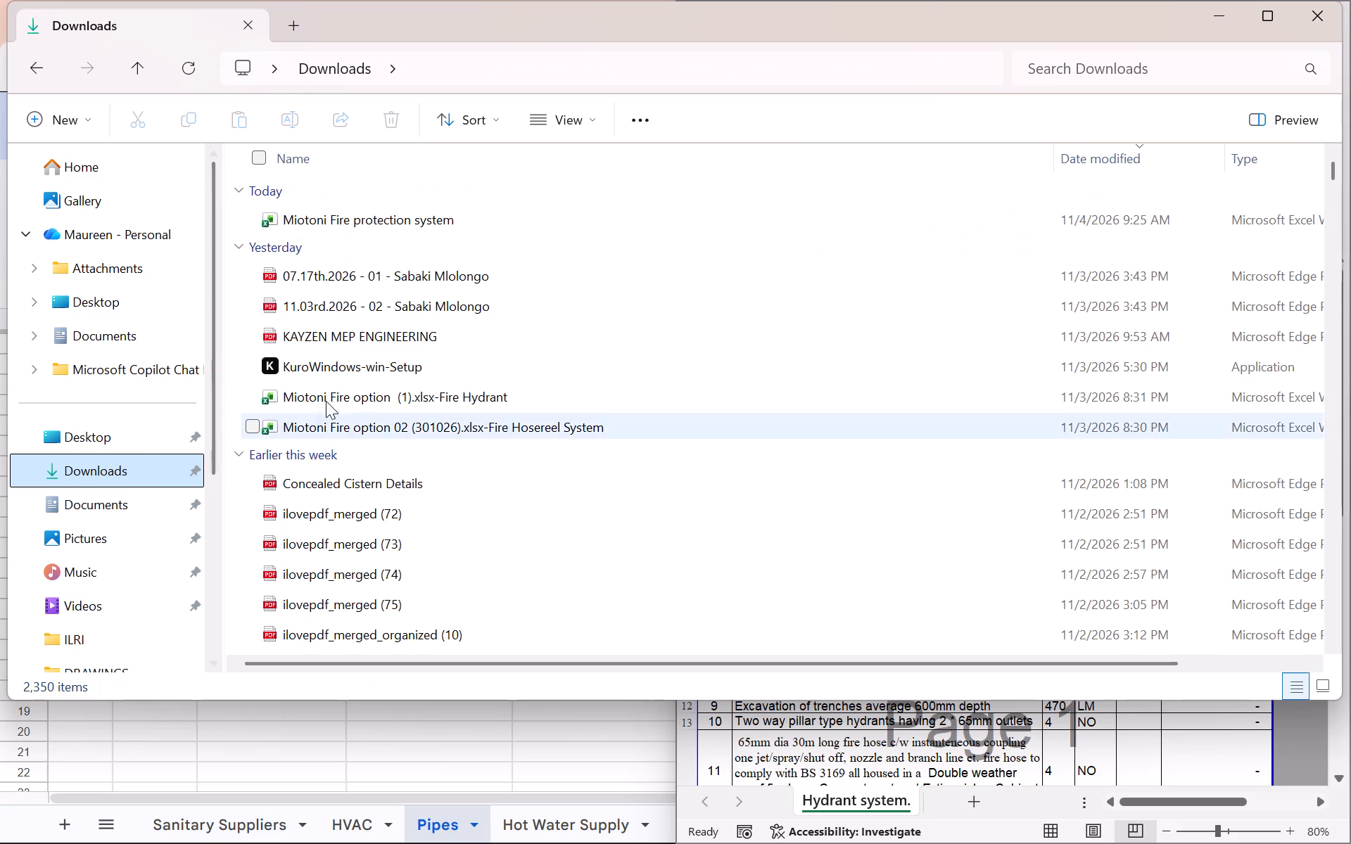
{"action": "left_click", "coordinate": [440, 398]}
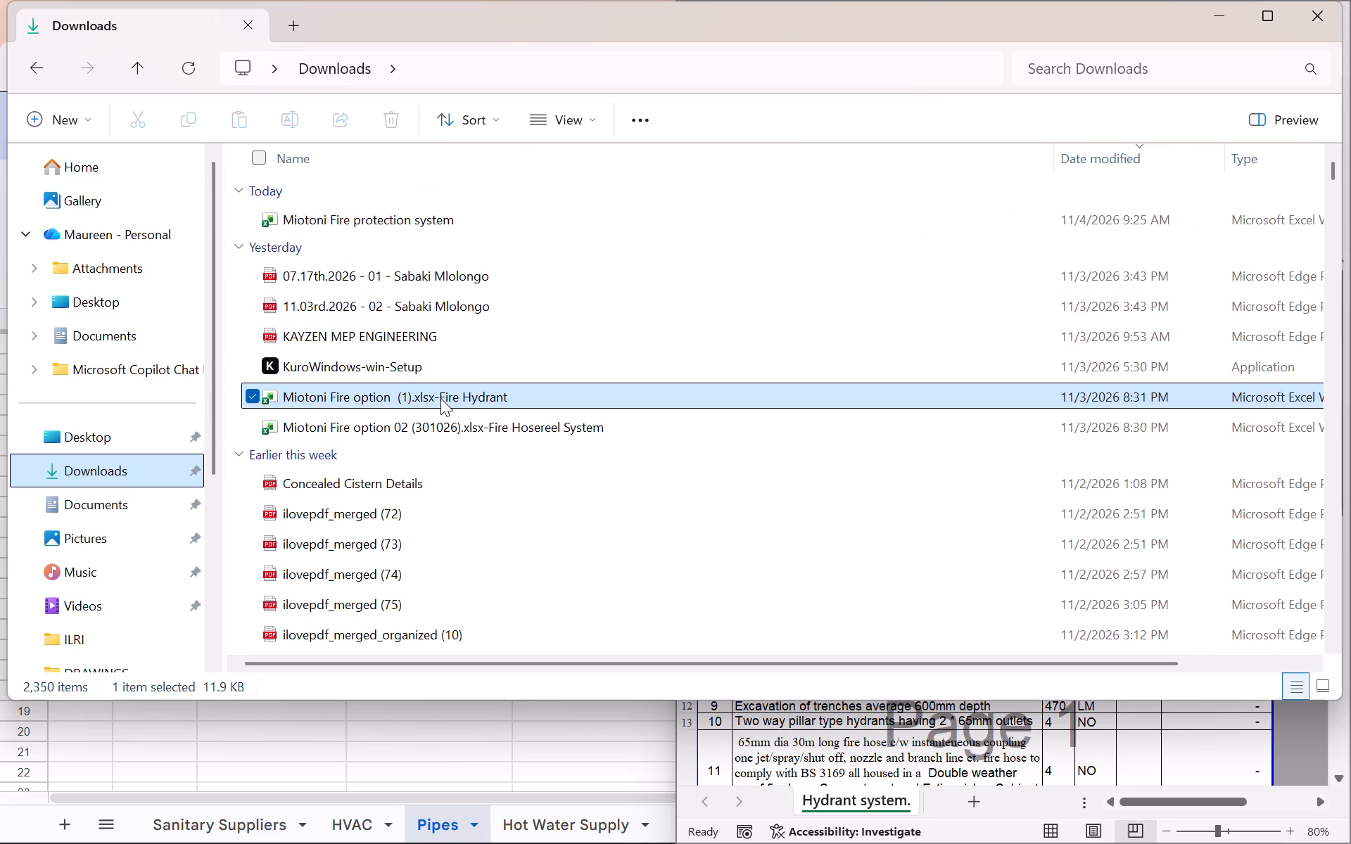
{"action": "left_click", "coordinate": [448, 423], "text": "shift"}
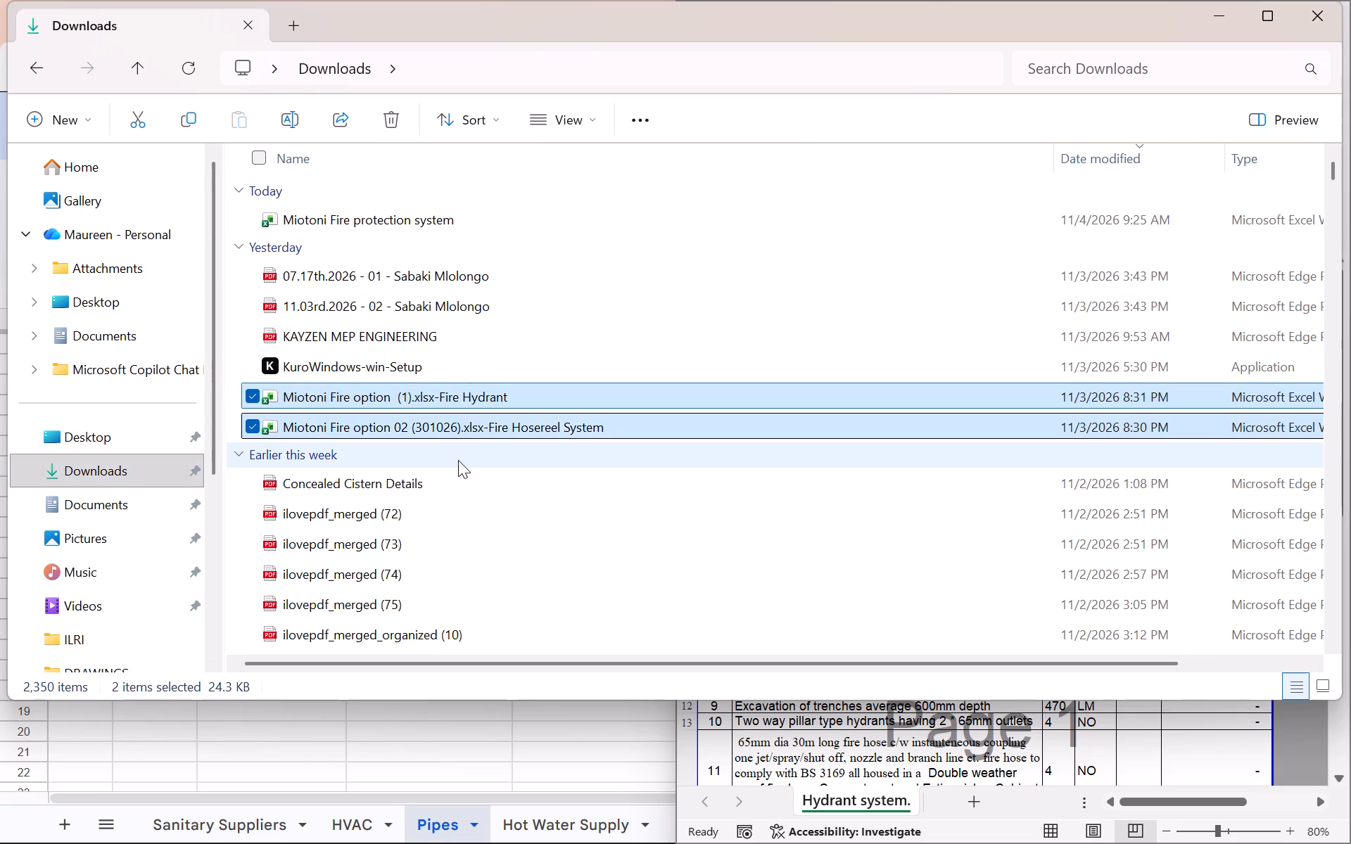
{"action": "key", "text": "ctrl+c"}
Return to the MIOTONI project folder under Documents, WORKFOLDER, KAYZEN, 2026.
{"action": "left_click", "coordinate": [154, 513]}
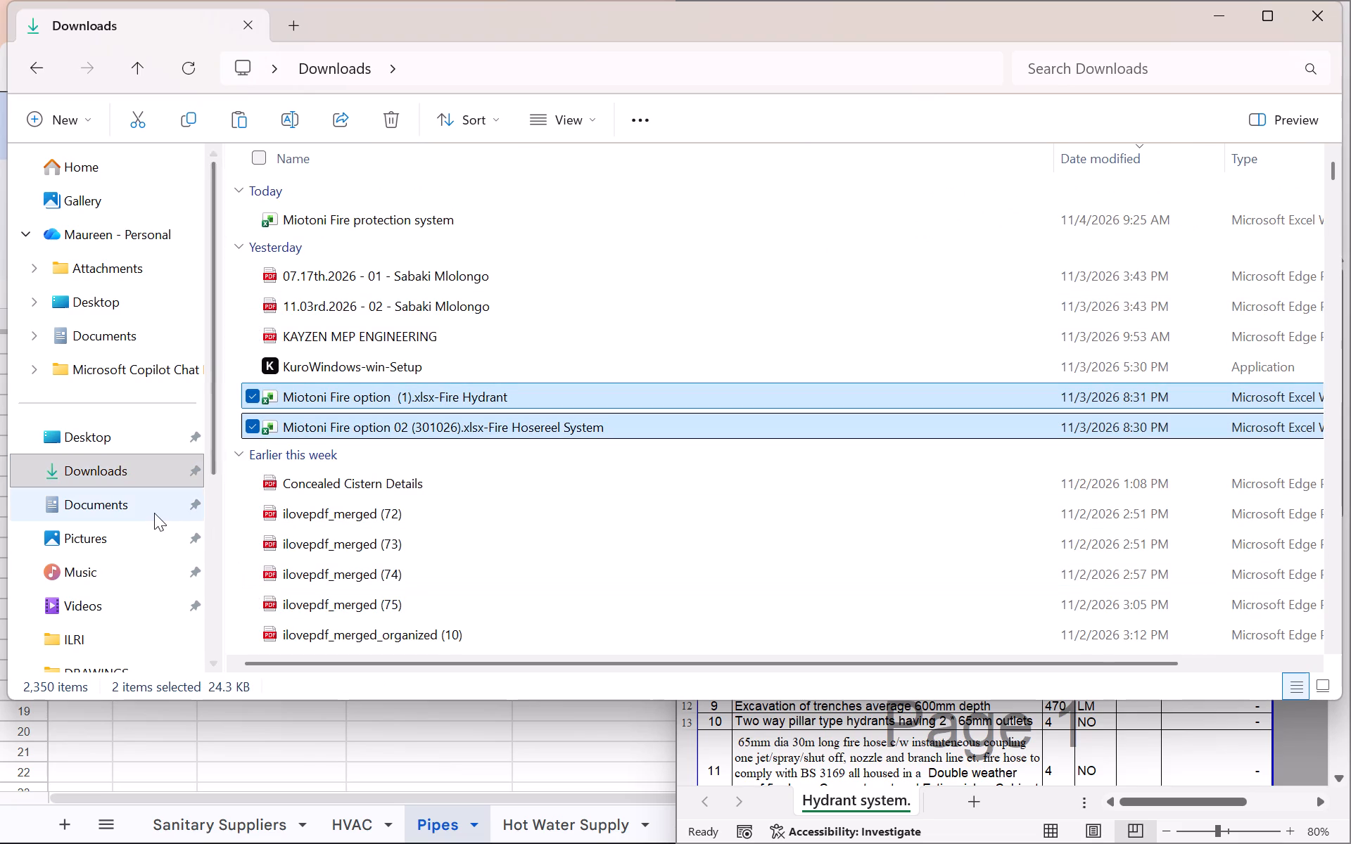
{"action": "double_click", "coordinate": [296, 318]}
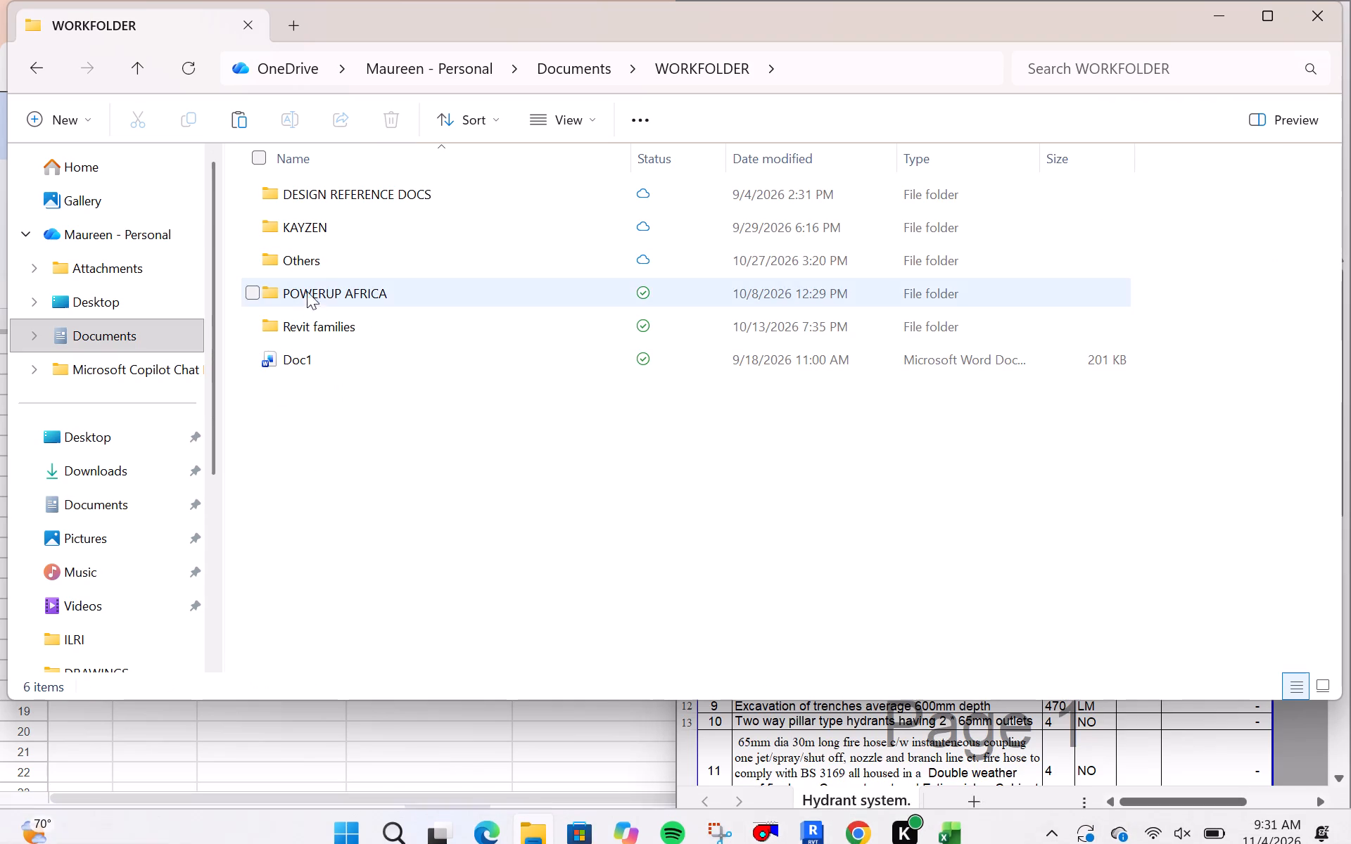
{"action": "double_click", "coordinate": [353, 225]}
{"action": "double_click", "coordinate": [366, 220]}
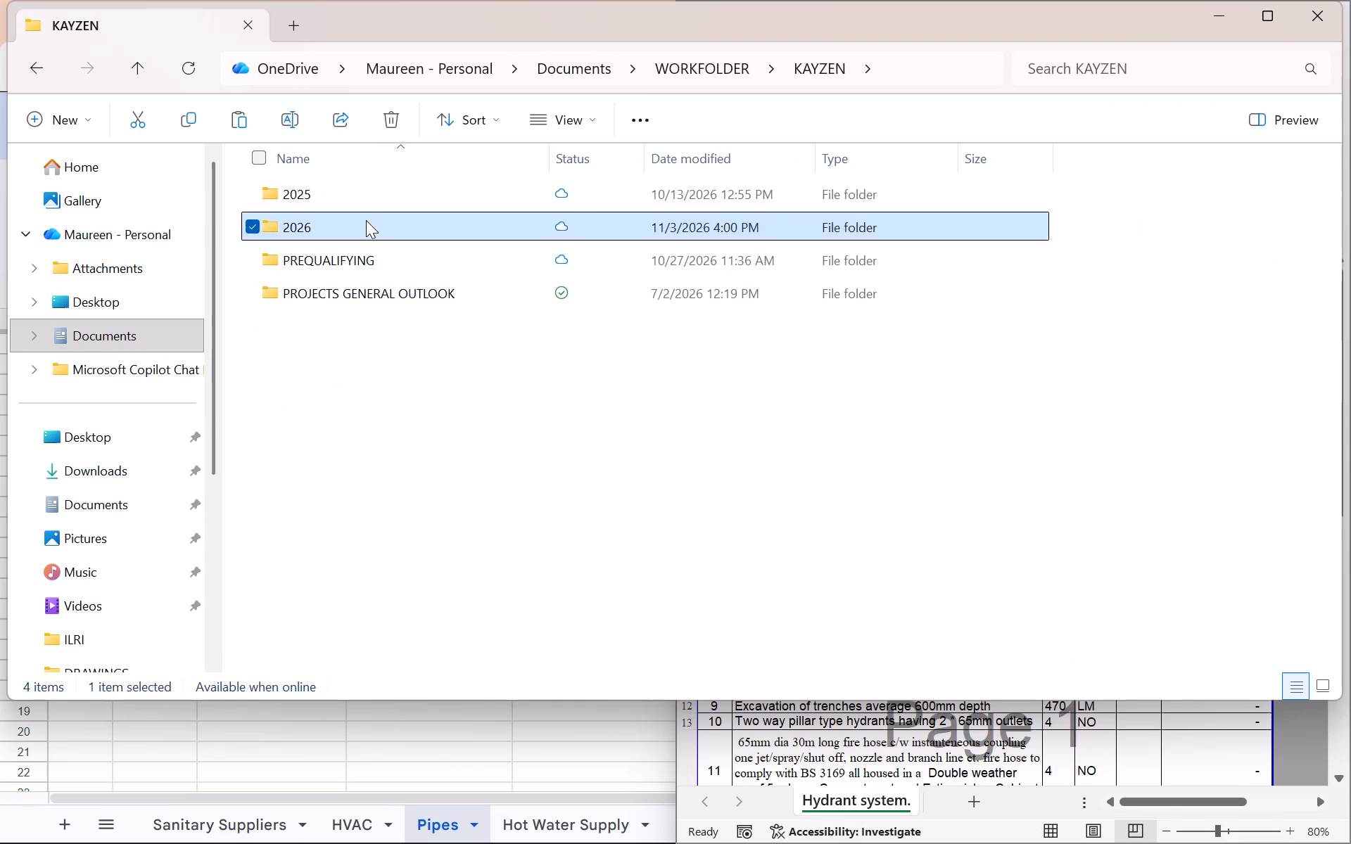
{"action": "scroll", "coordinate": [364, 317], "scroll_direction": "down", "scroll_amount": 2}
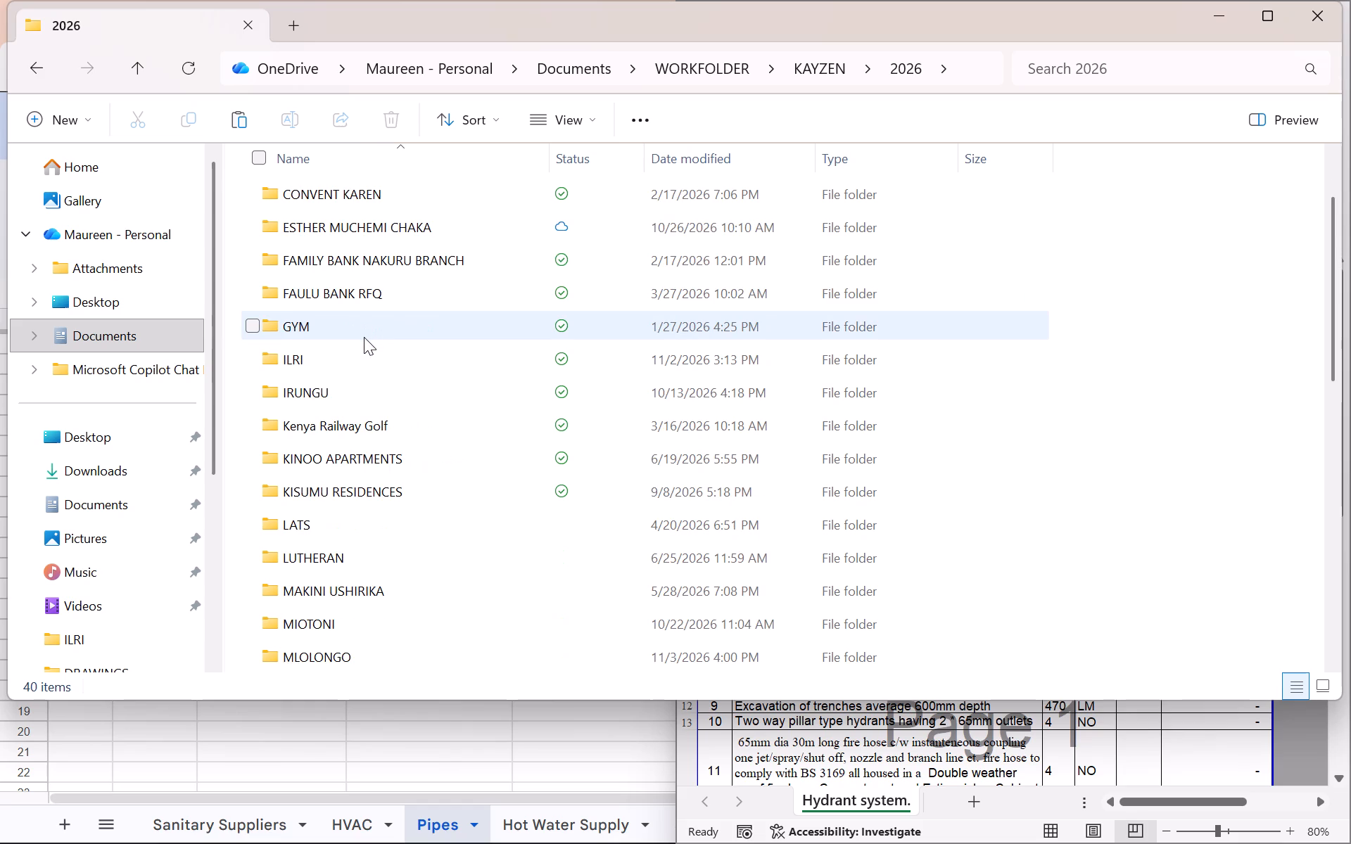
{"action": "scroll", "coordinate": [365, 340], "scroll_direction": "down", "scroll_amount": 1}
{"action": "double_click", "coordinate": [402, 511]}
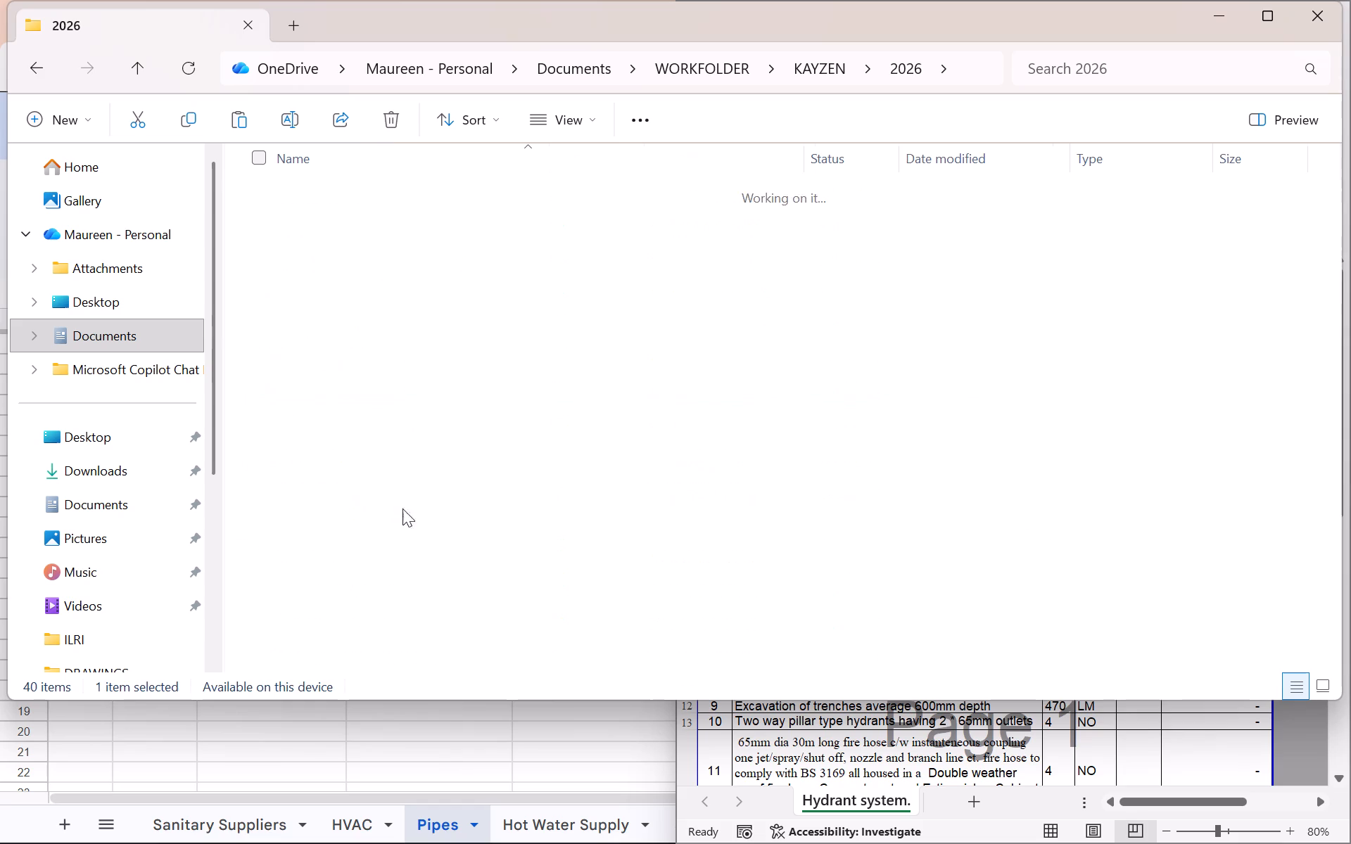
Create a new folder named Twins Plumber inside the MIOTONI folder.
{"action": "right_click", "coordinate": [417, 340]}
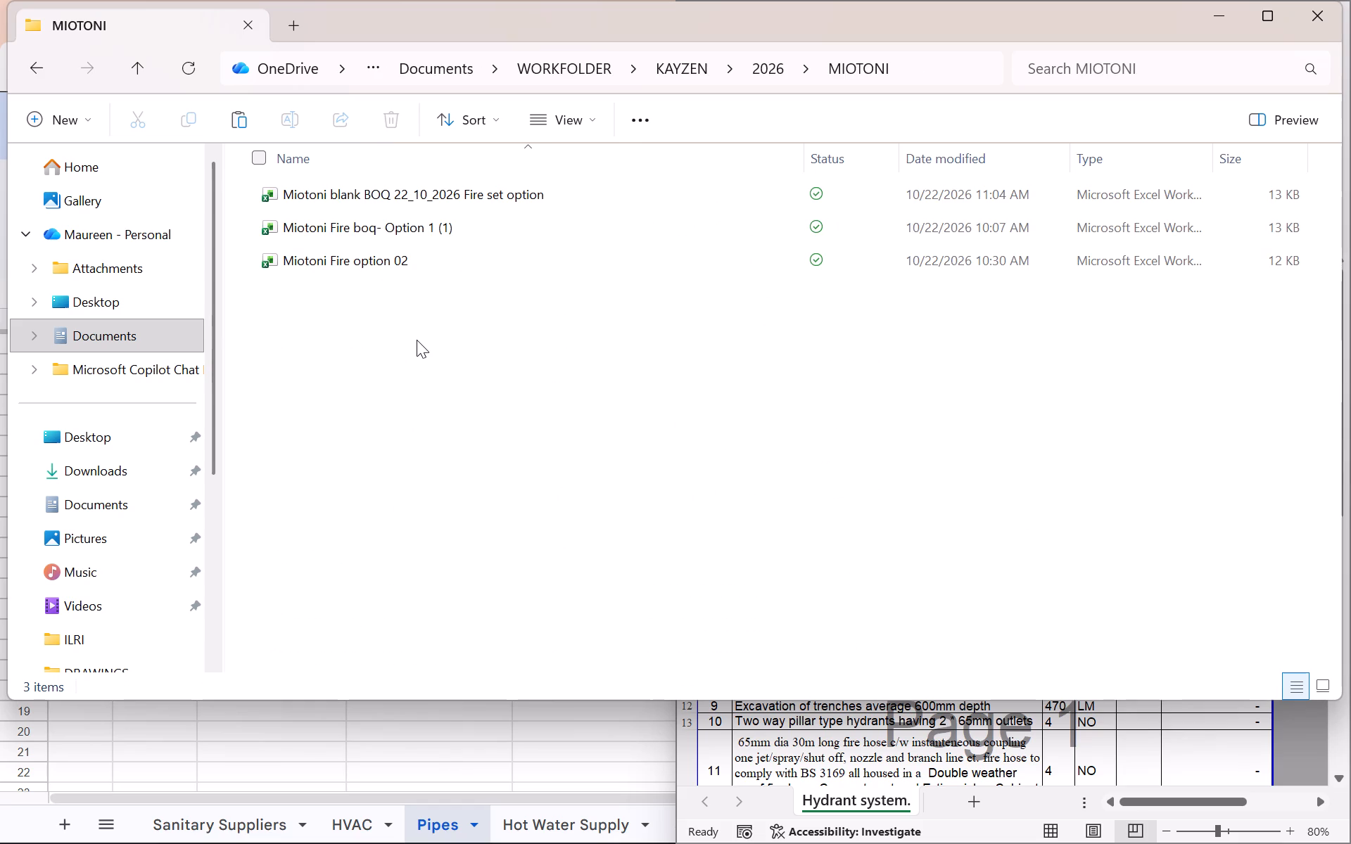
{"action": "right_click", "coordinate": [419, 331]}
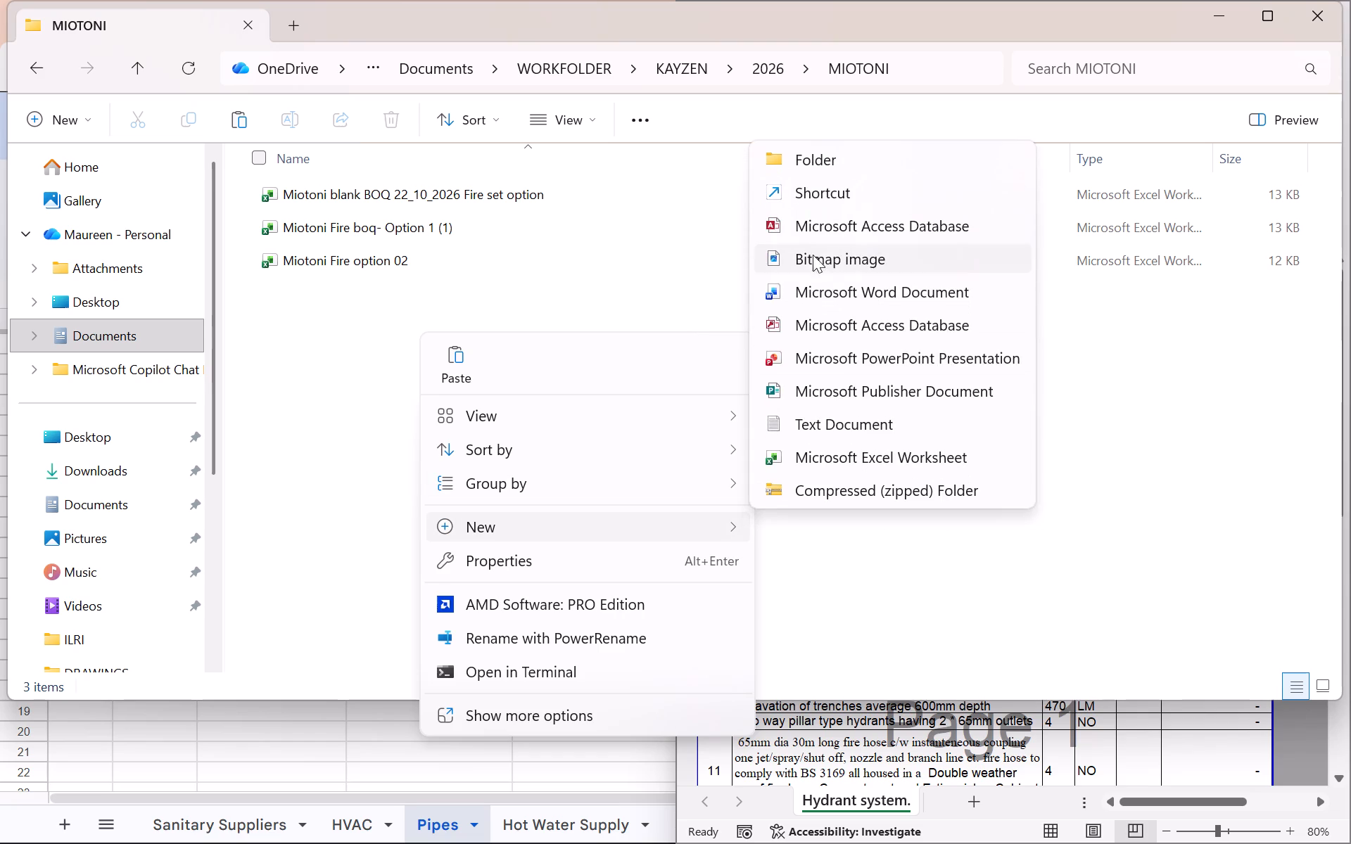
{"action": "left_click", "coordinate": [824, 167]}
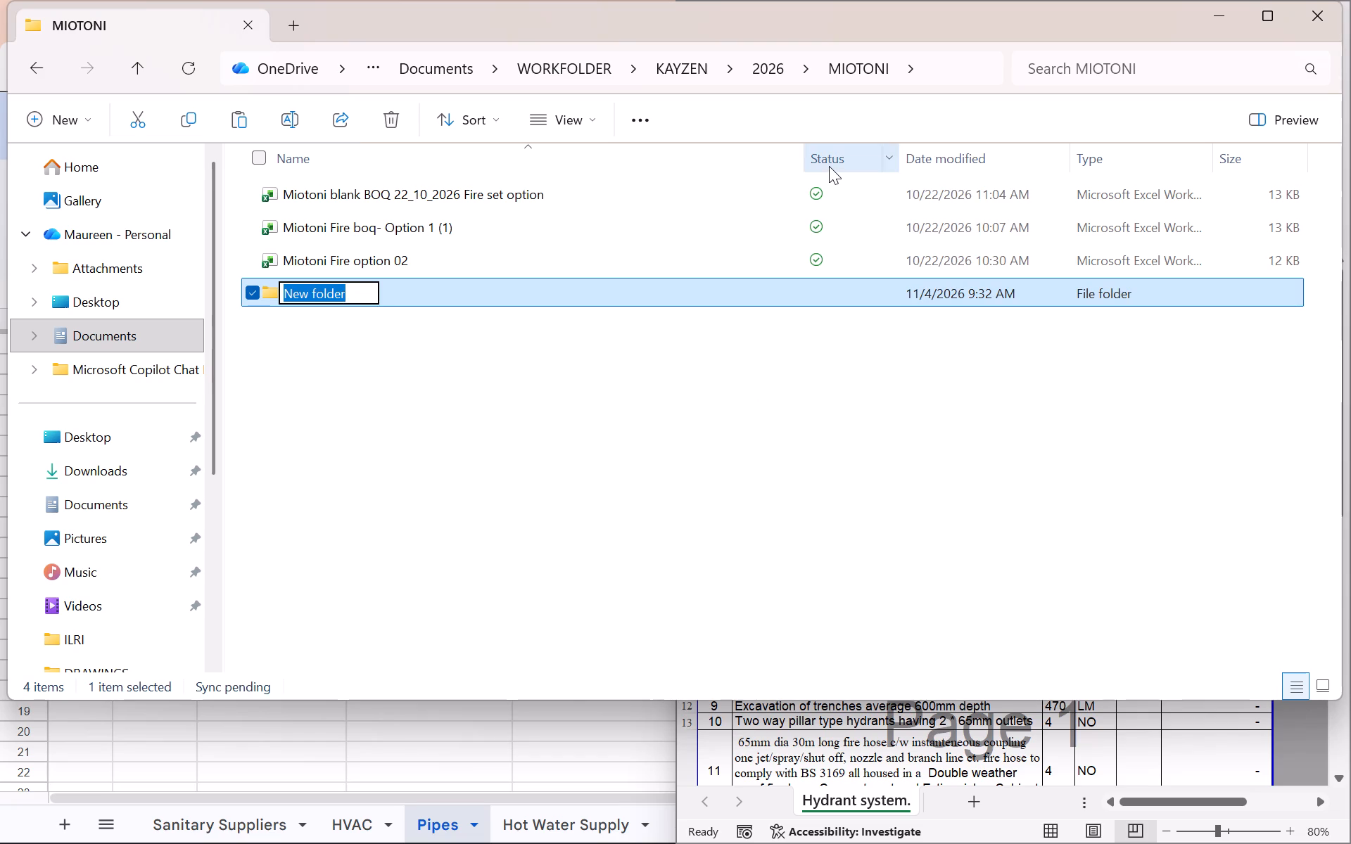
{"action": "key", "text": "t"}
{"action": "type", "text": "wins"}
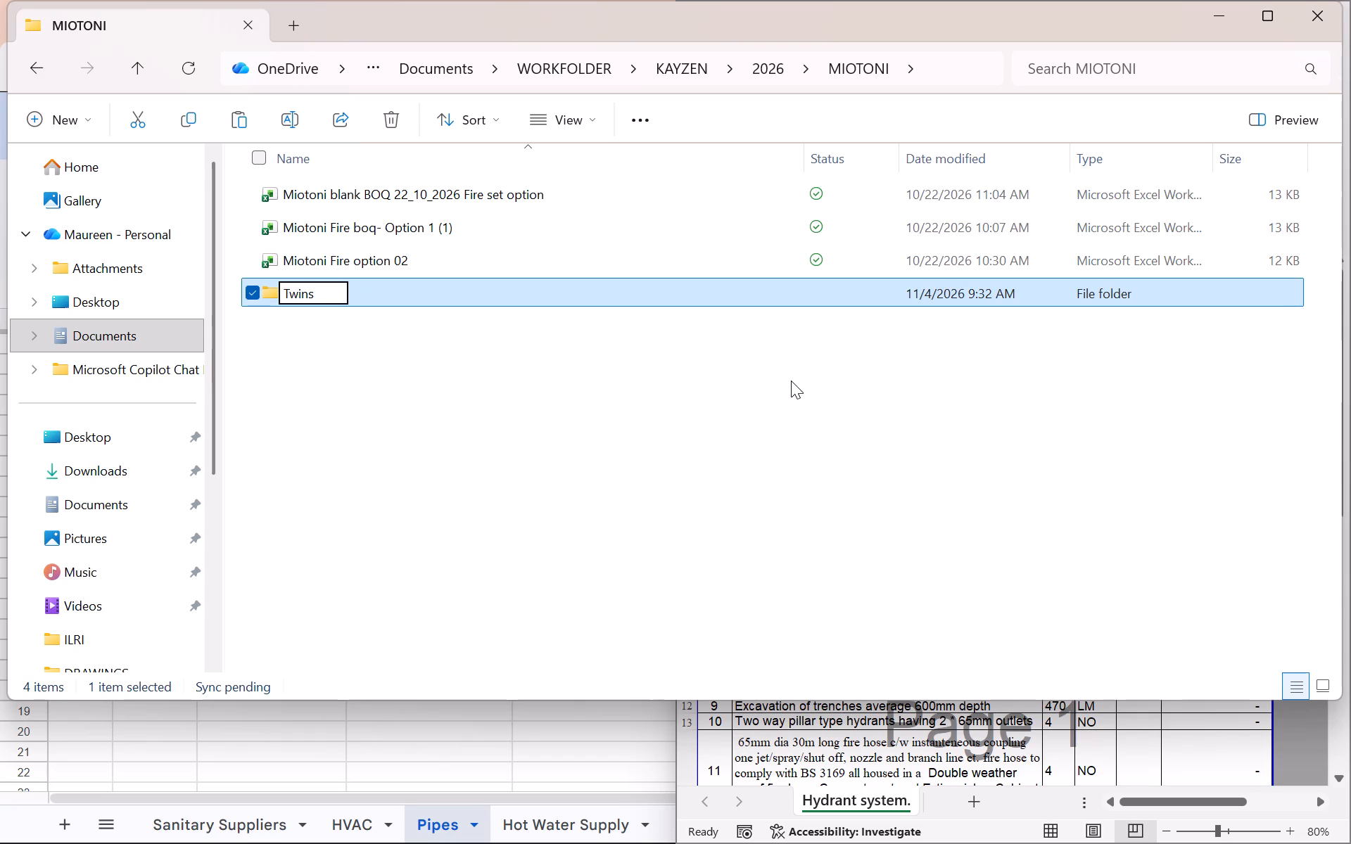
{"action": "key", "text": "space"}
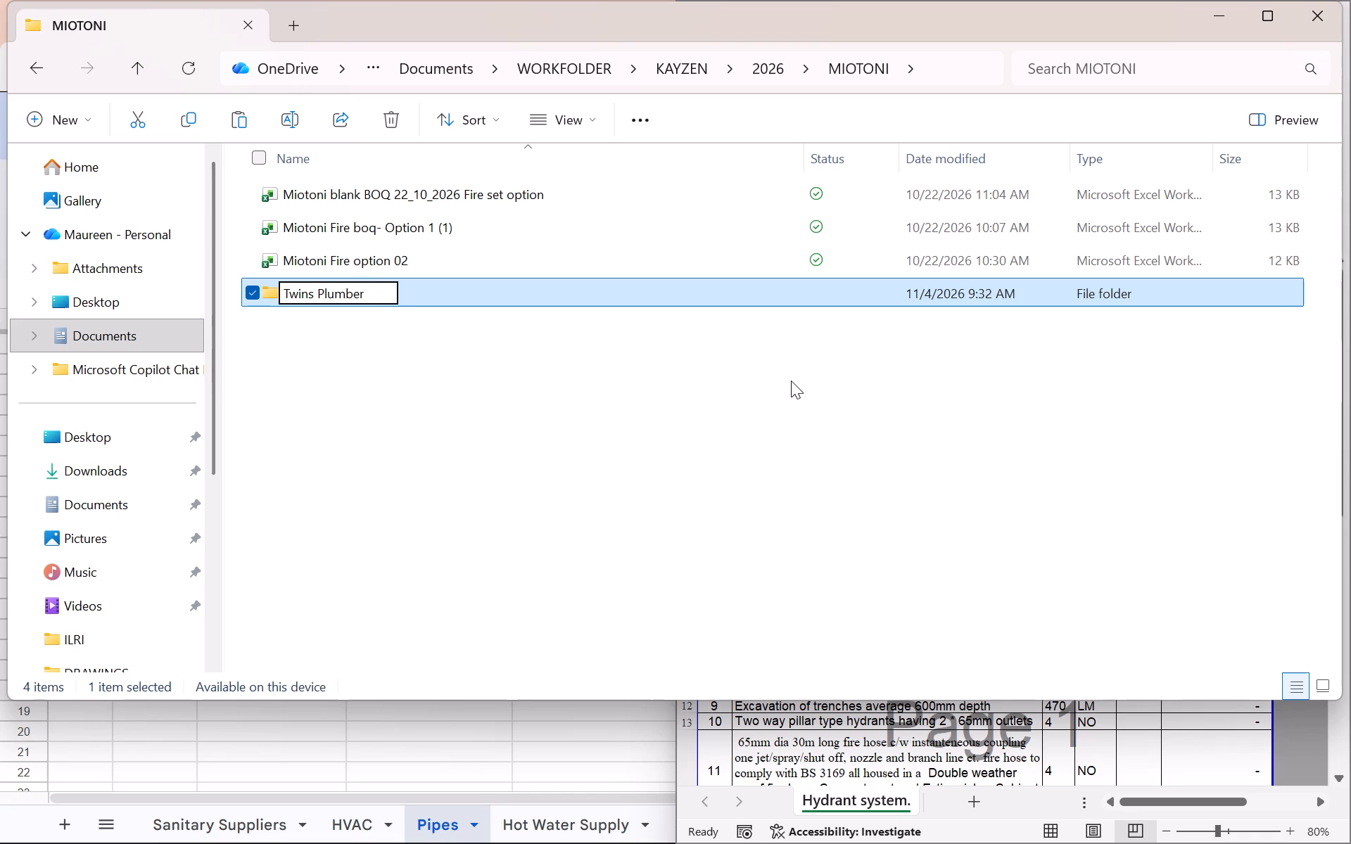
{"action": "left_click", "coordinate": [788, 402]}
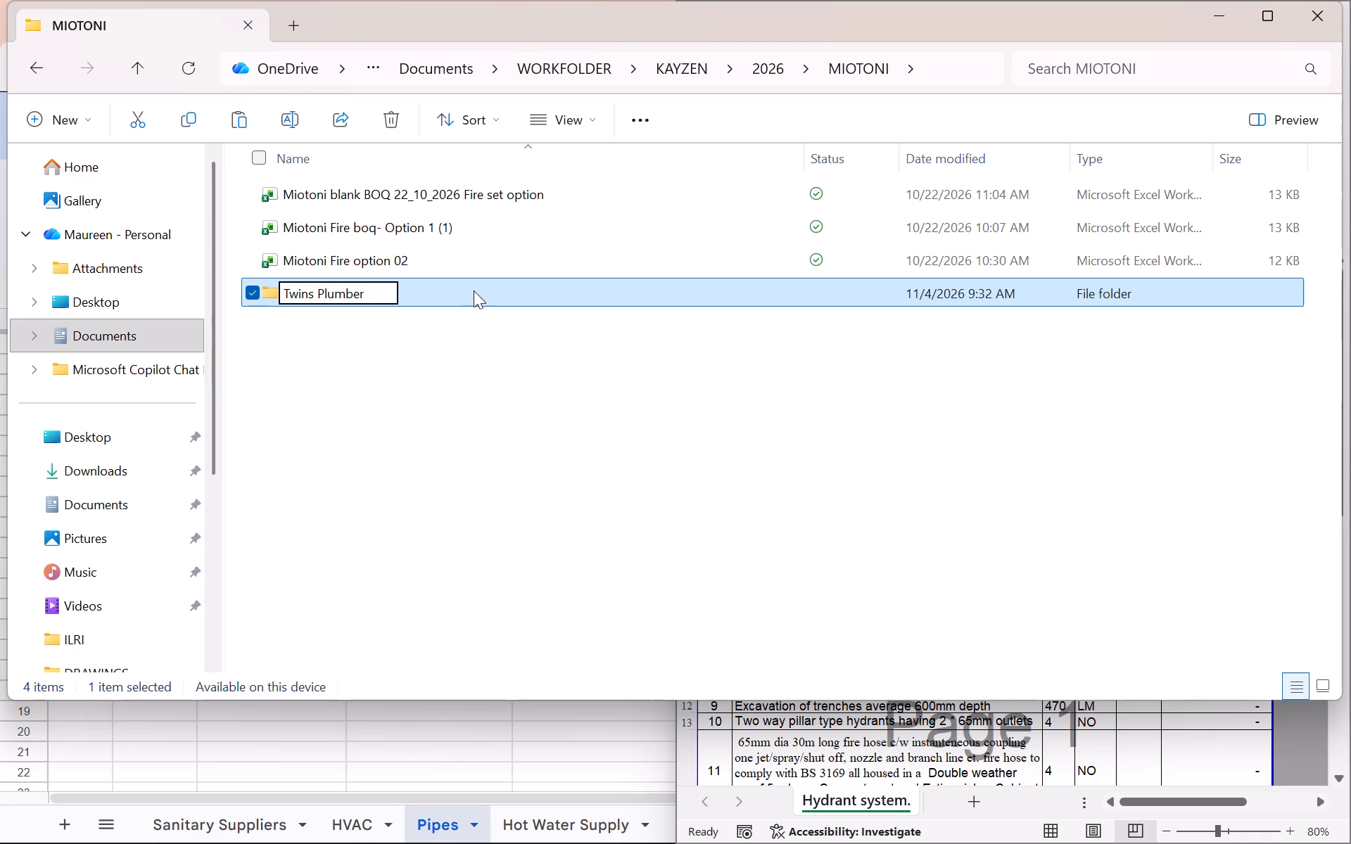
{"action": "left_click", "coordinate": [444, 382]}
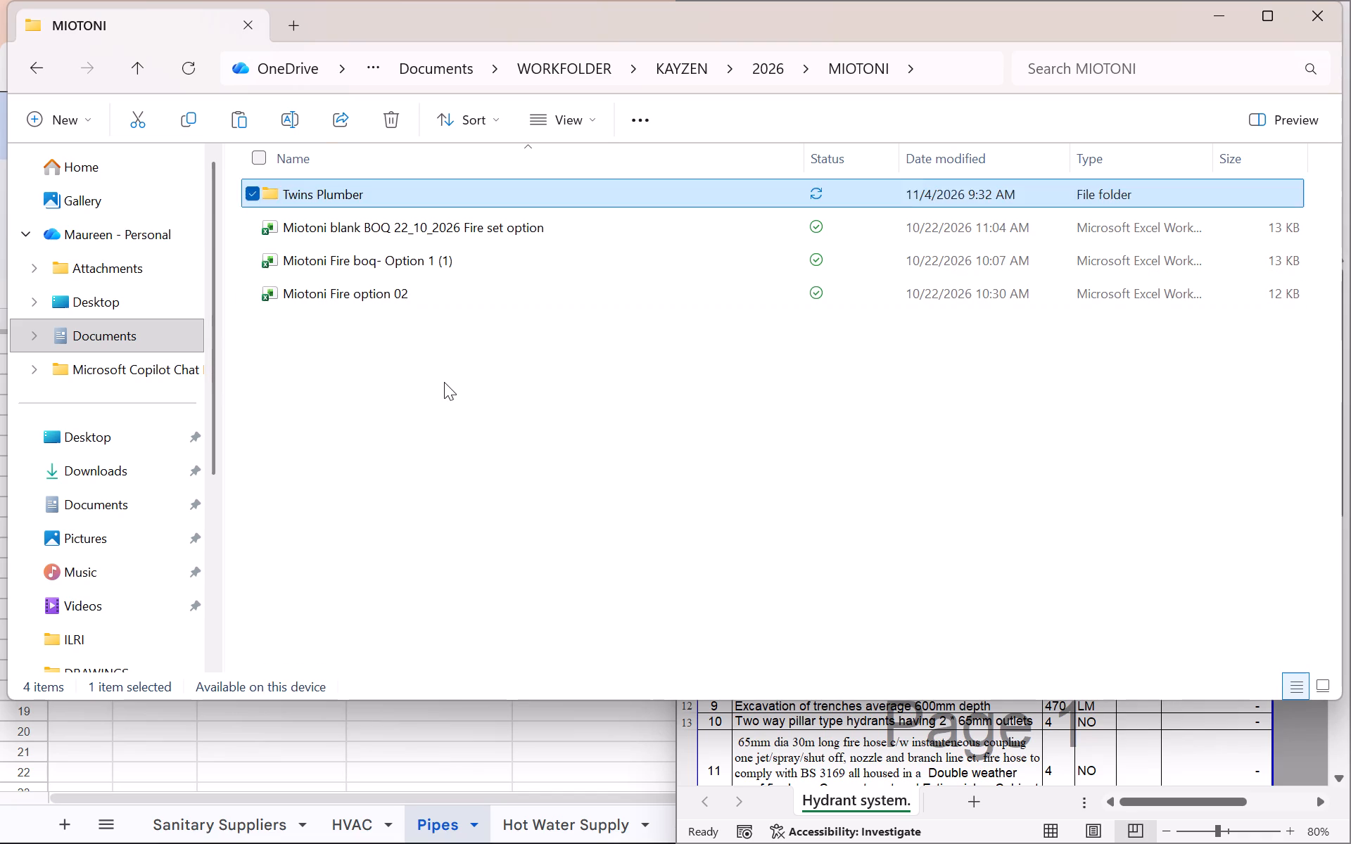
Paste the copied Fire Hydrant and Fire Hosereel System workbooks into the Twins Plumber folder and widen the name column.
{"action": "double_click", "coordinate": [440, 198]}
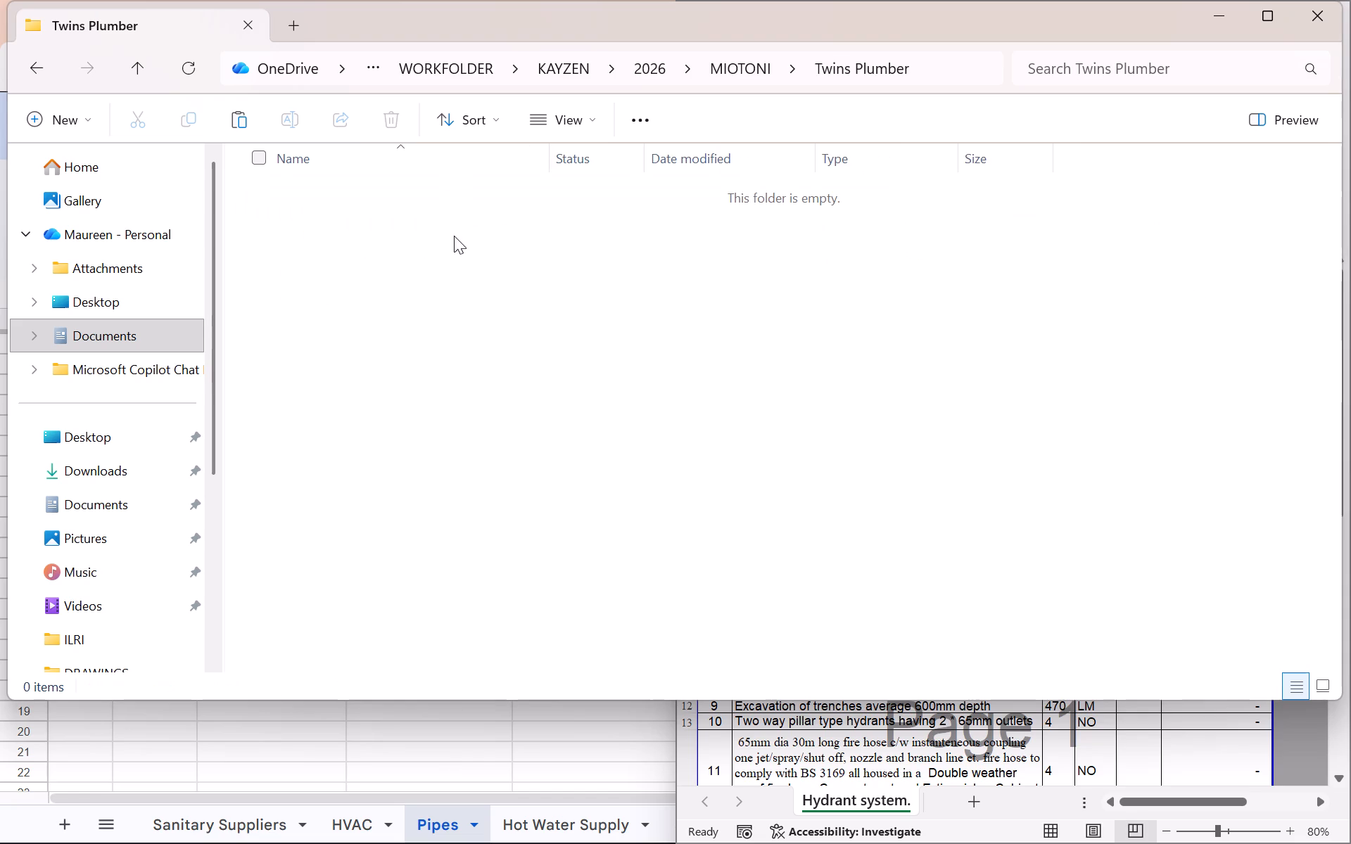
{"action": "key", "text": "ctrl+v"}
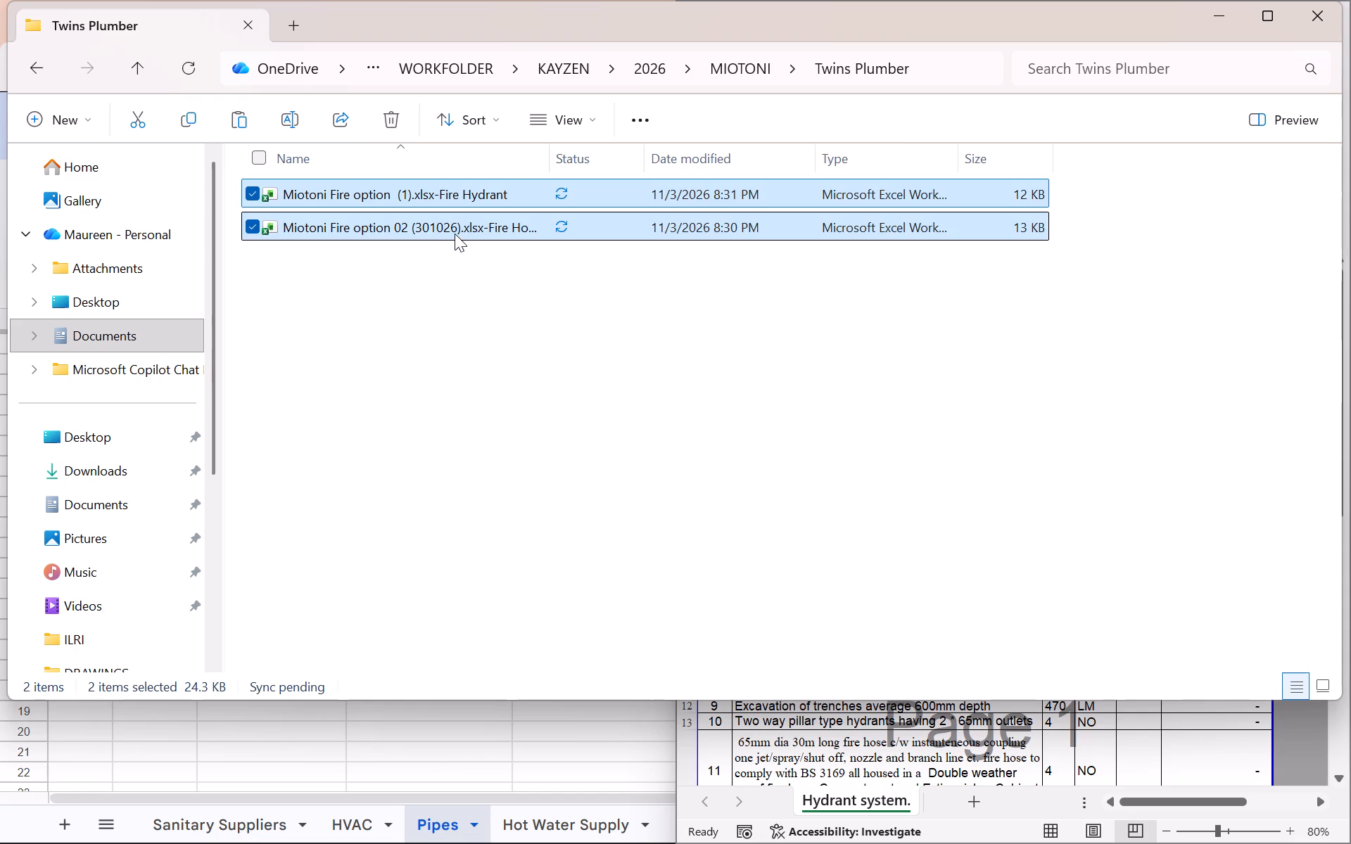
{"action": "left_click_drag", "start_coordinate": [552, 158], "coordinate": [647, 163]}
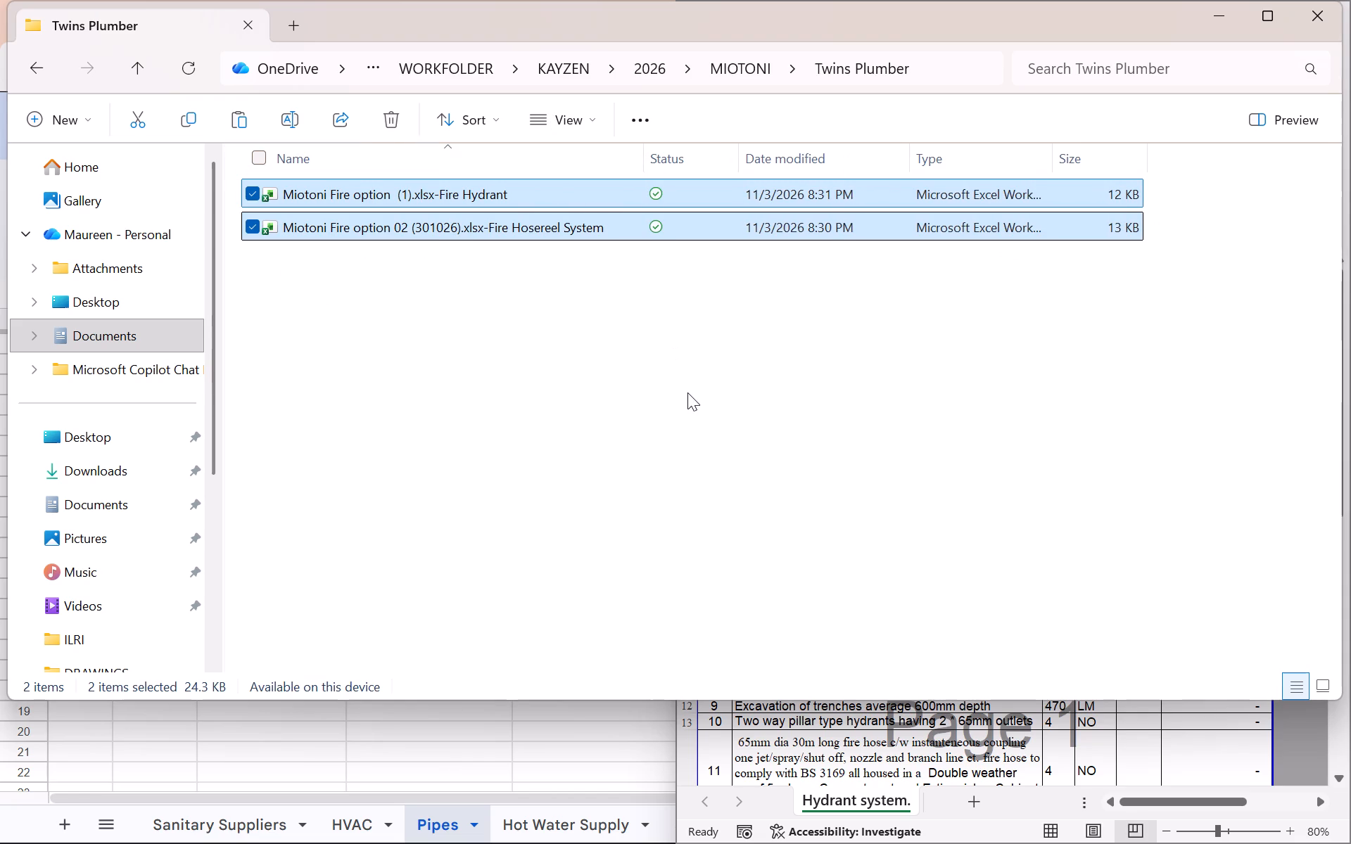
{"action": "left_click", "coordinate": [687, 392]}
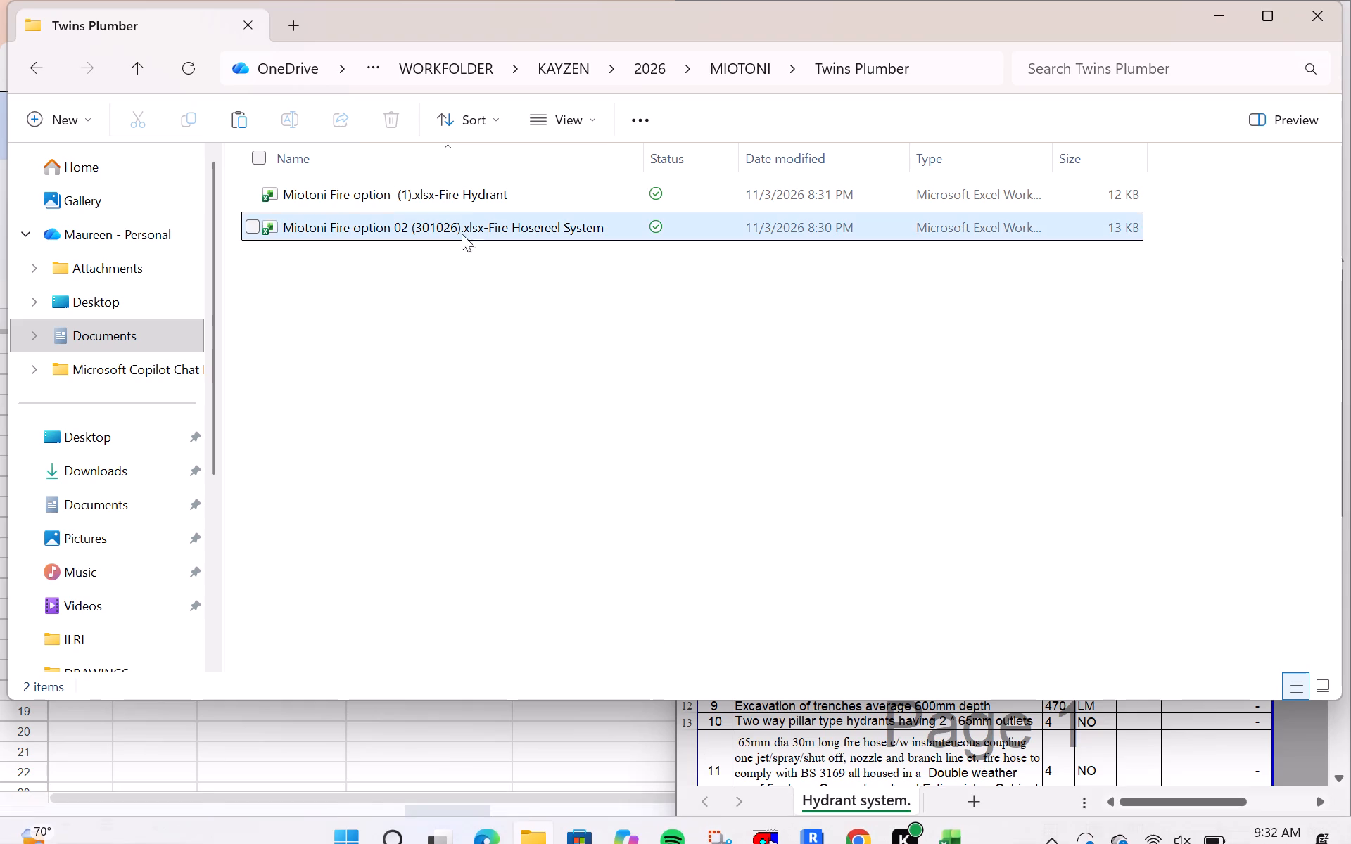
Open the Fire Hydrant workbook from the Twins Plumber folder and examine its item rates and amounts down to the total.
{"action": "double_click", "coordinate": [475, 205]}
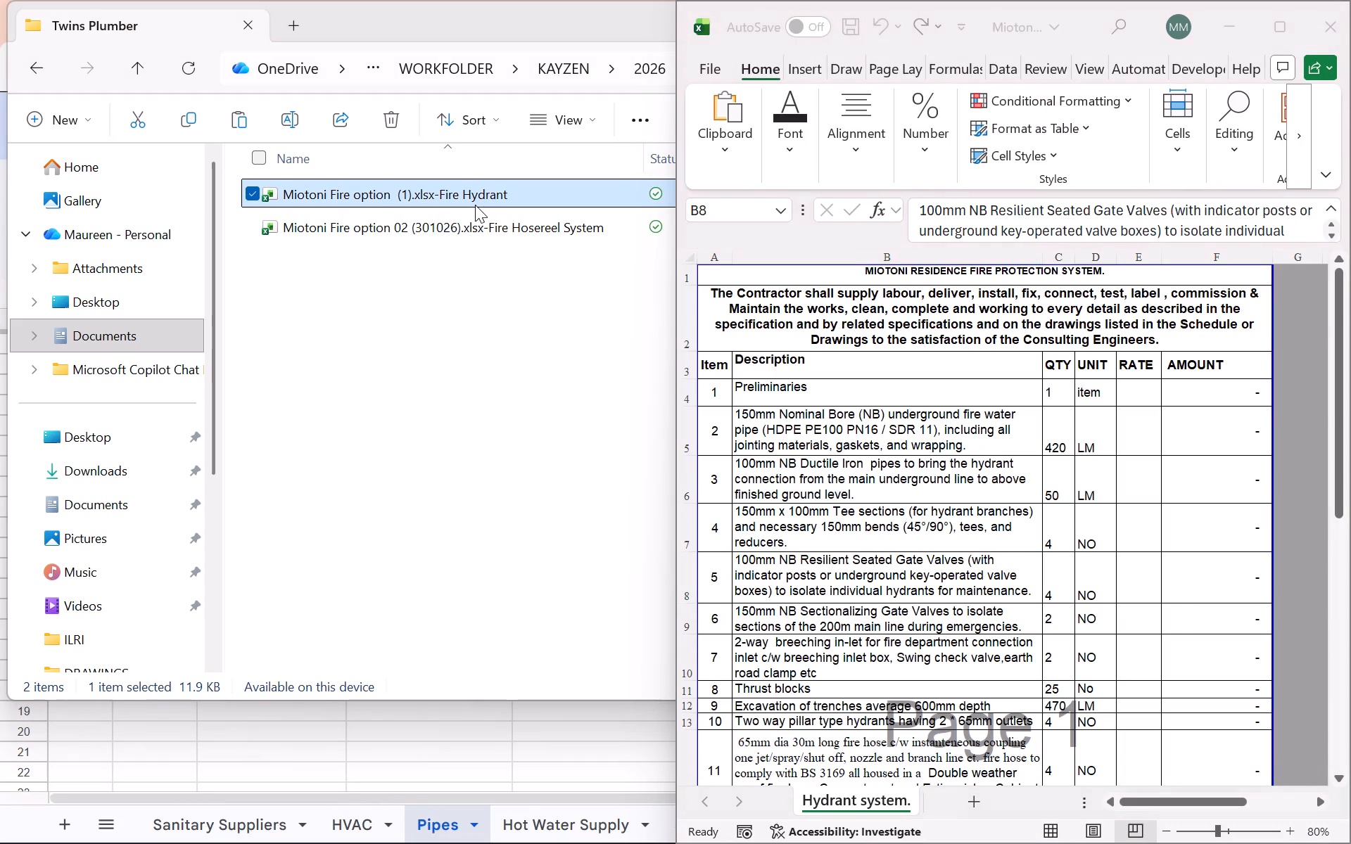
{"action": "scroll", "coordinate": [704, 506], "scroll_direction": "up", "scroll_amount": 6}
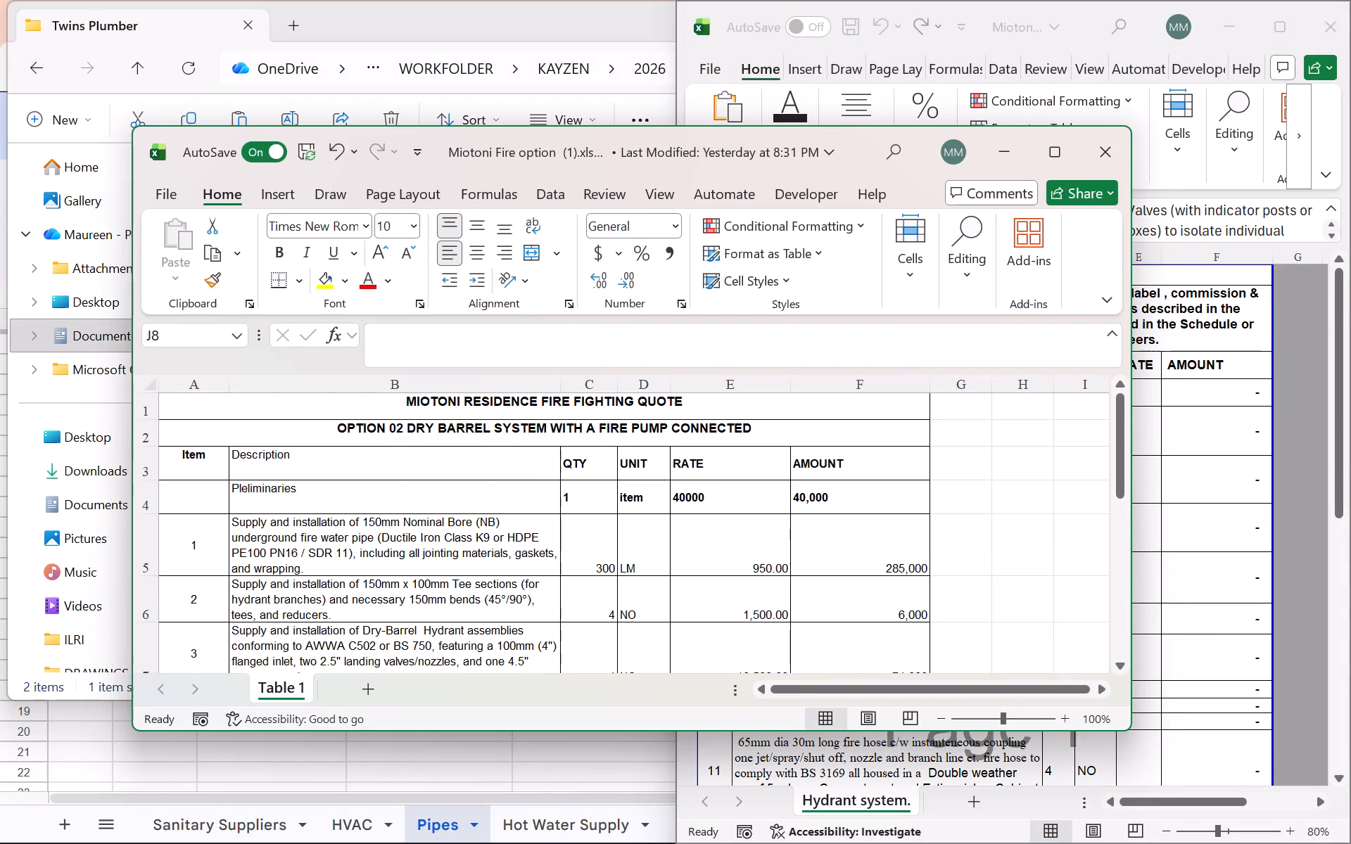
{"action": "scroll", "coordinate": [704, 504], "scroll_direction": "down", "scroll_amount": 1}
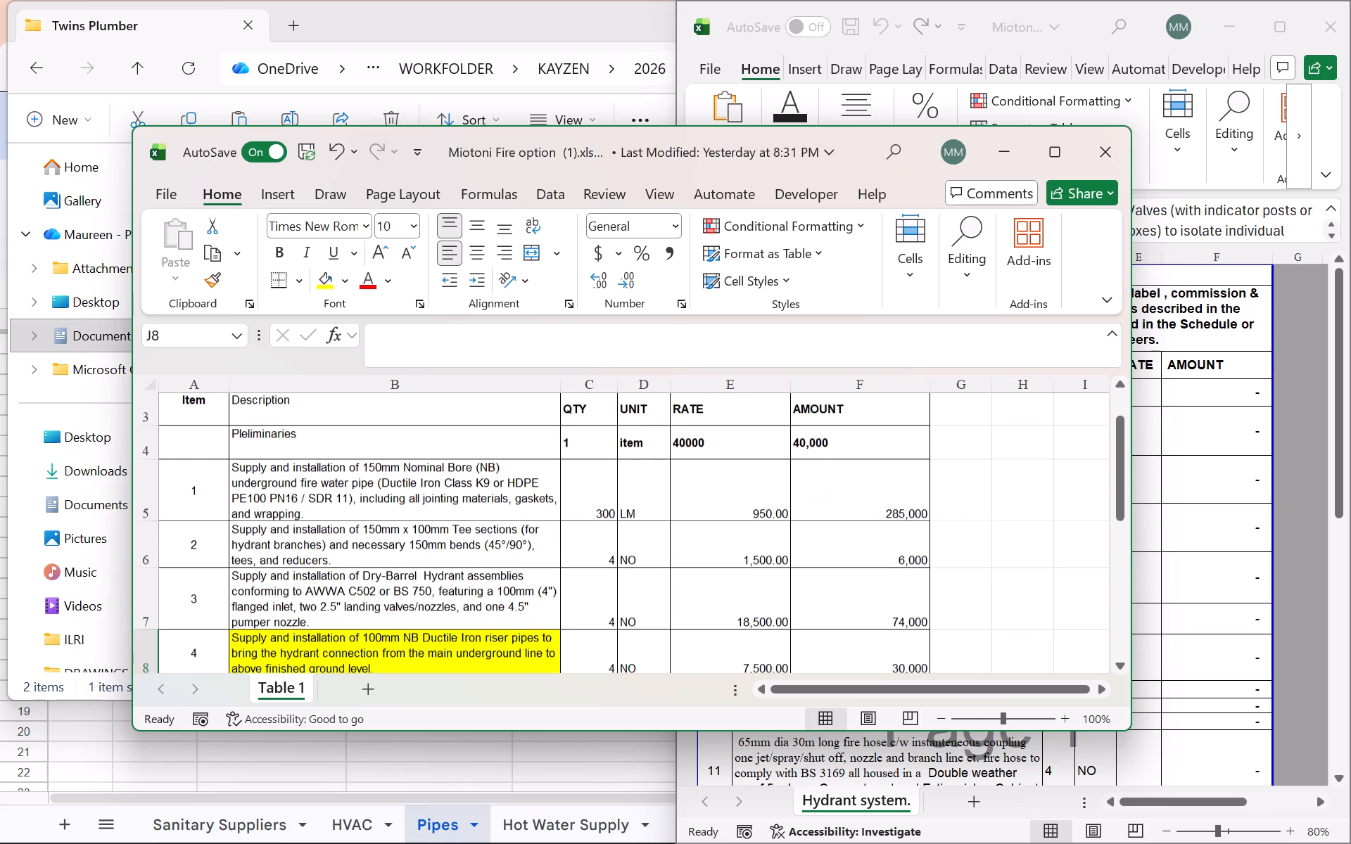
{"action": "left_click", "coordinate": [714, 496]}
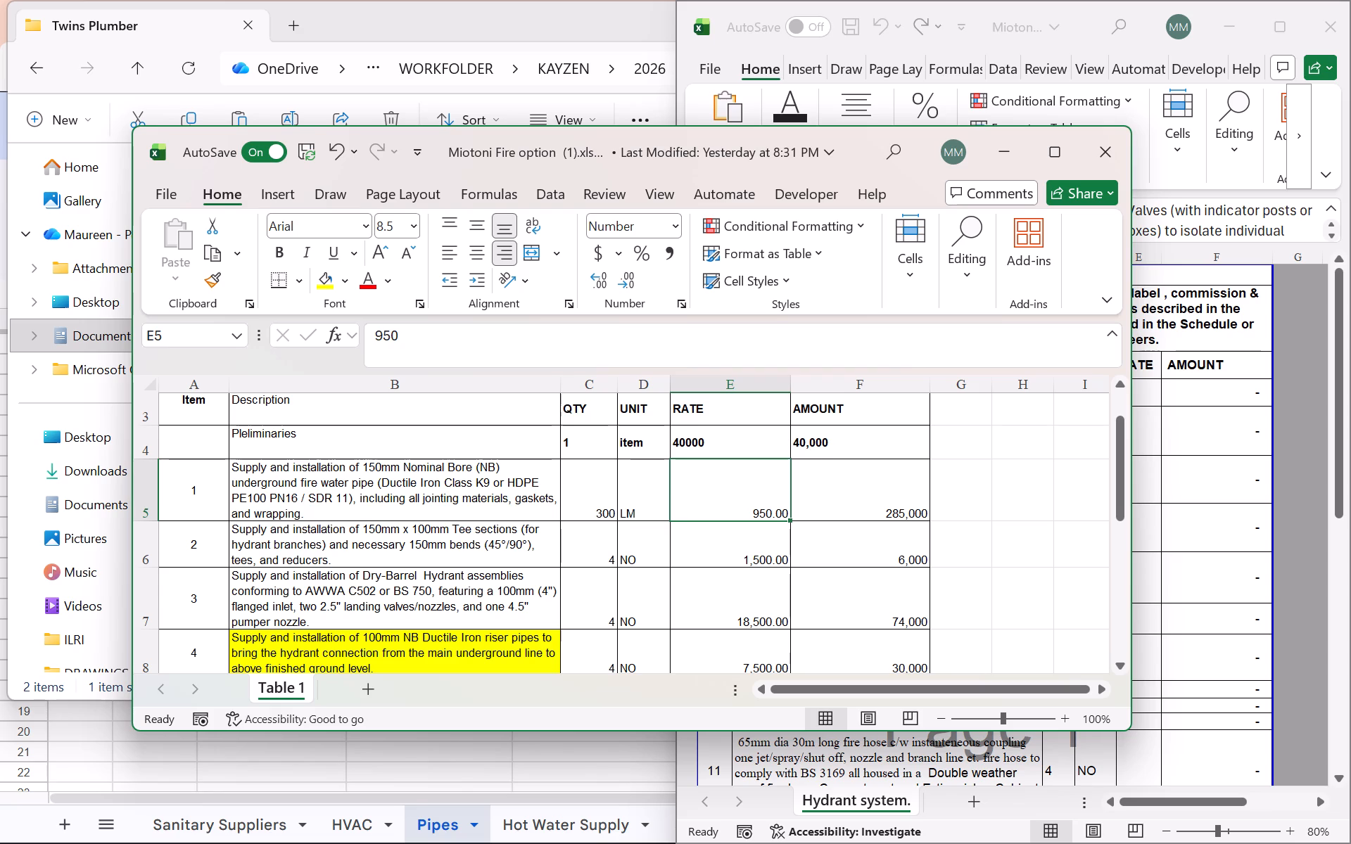
{"action": "scroll", "coordinate": [709, 585], "scroll_direction": "up", "scroll_amount": 4}
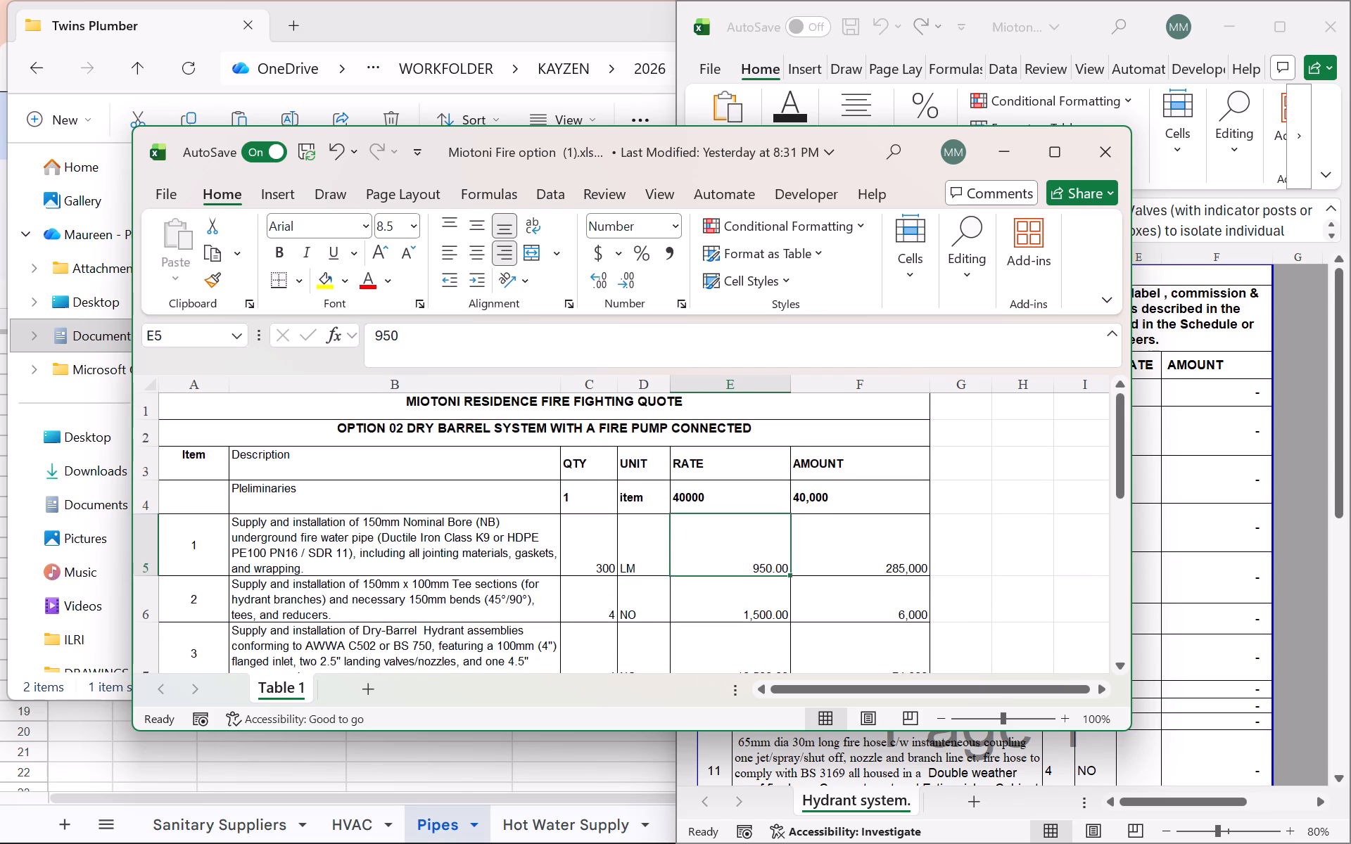
{"action": "scroll", "coordinate": [711, 545], "scroll_direction": "down", "scroll_amount": 1}
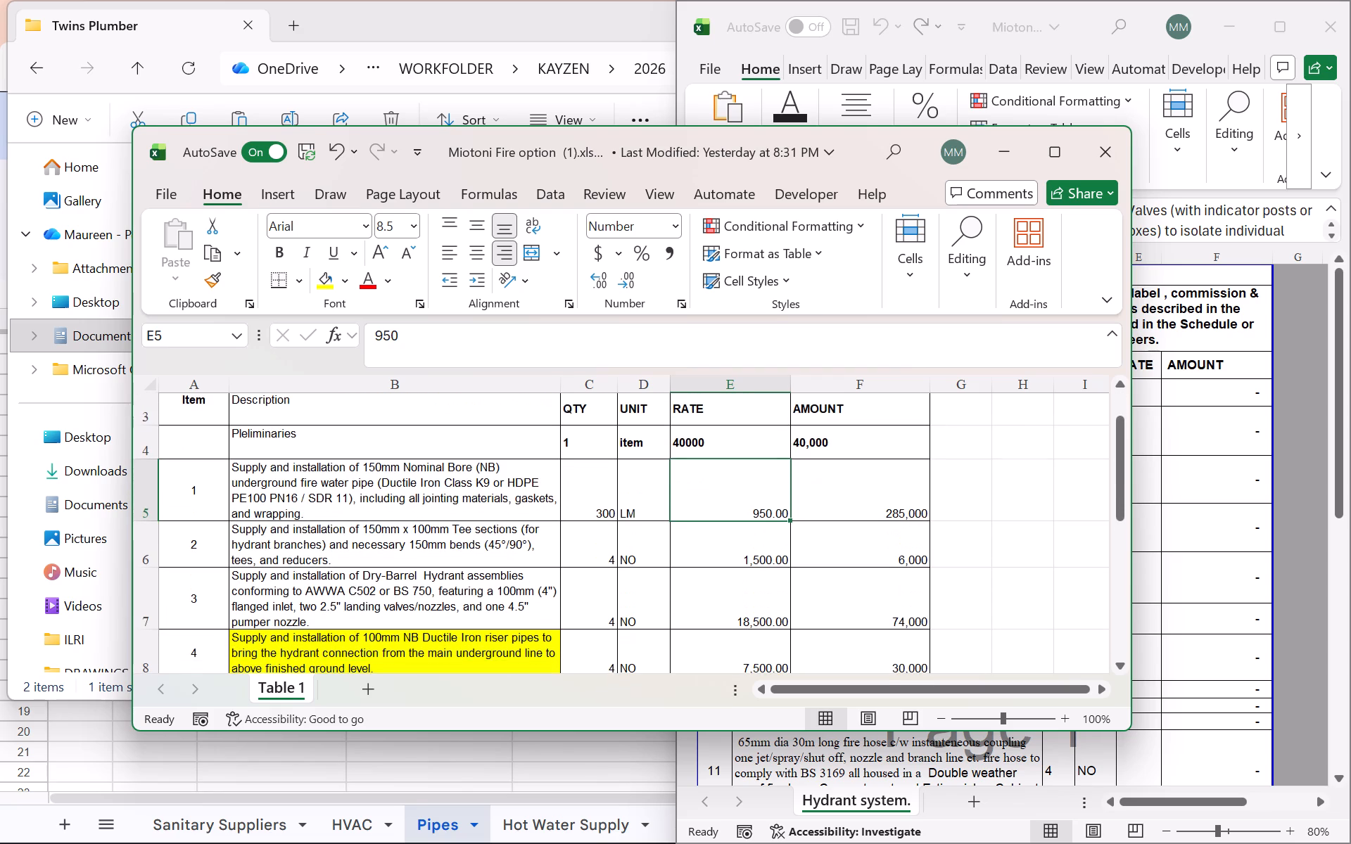
{"action": "scroll", "coordinate": [712, 544], "scroll_direction": "down", "scroll_amount": 3}
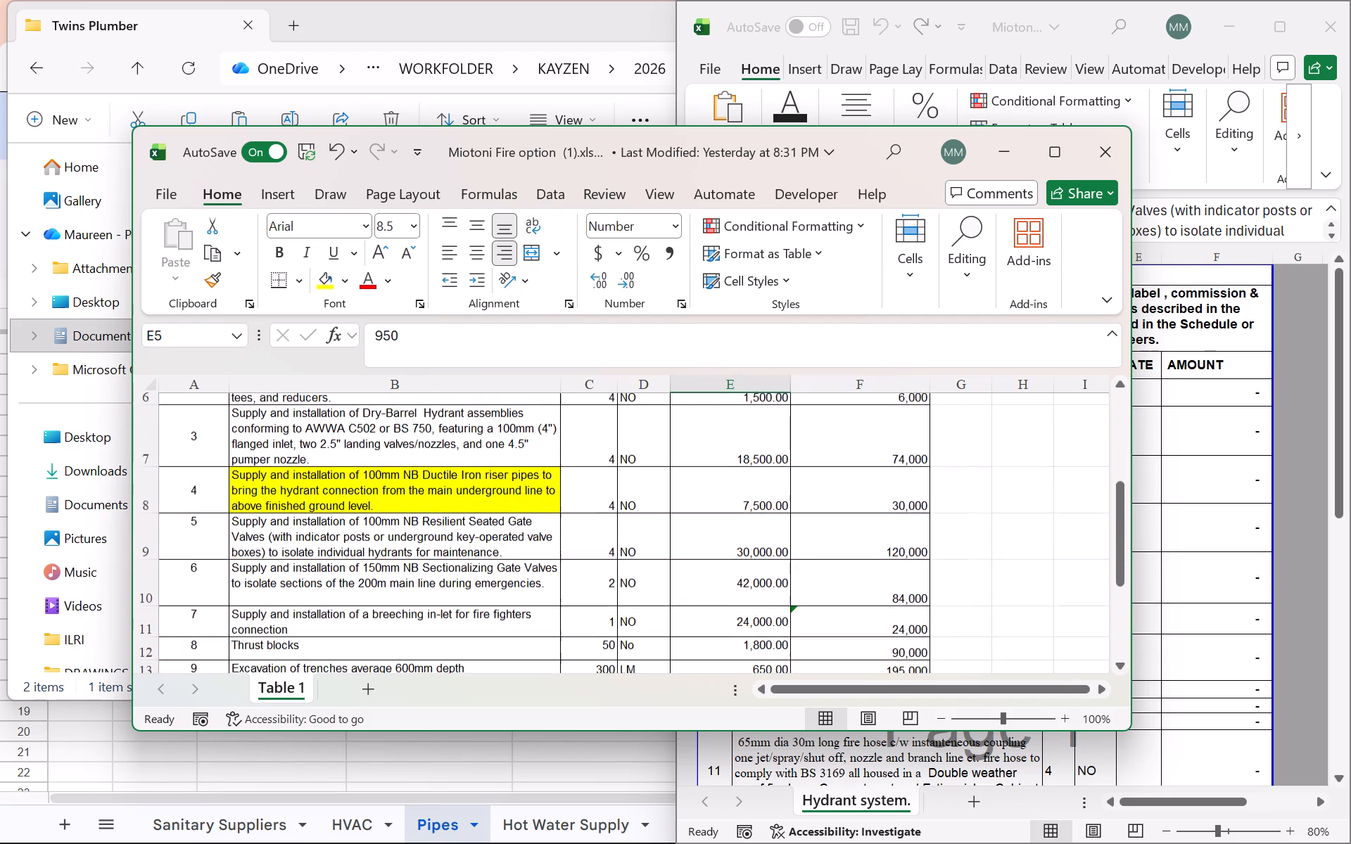
{"action": "scroll", "coordinate": [712, 544], "scroll_direction": "down", "scroll_amount": 1}
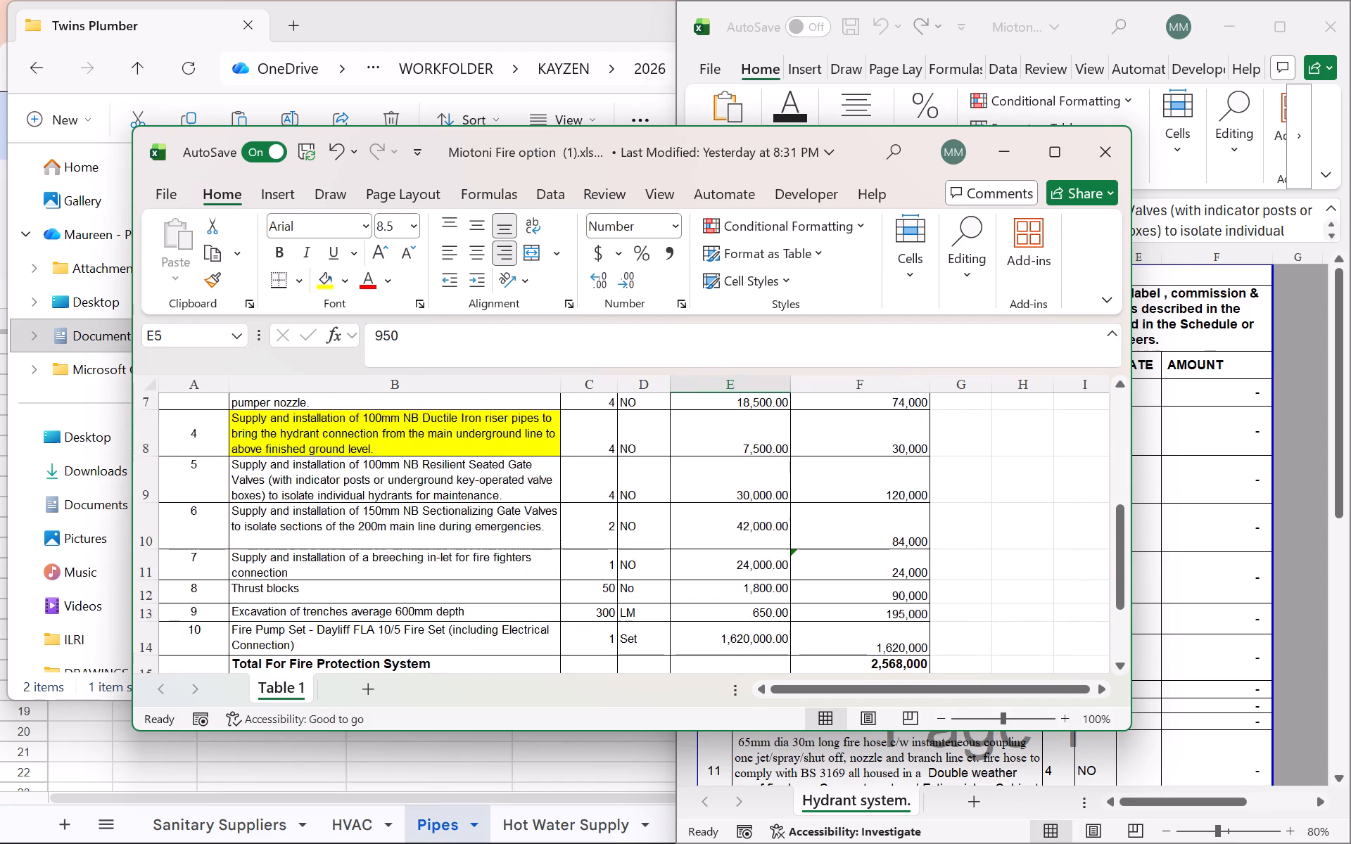
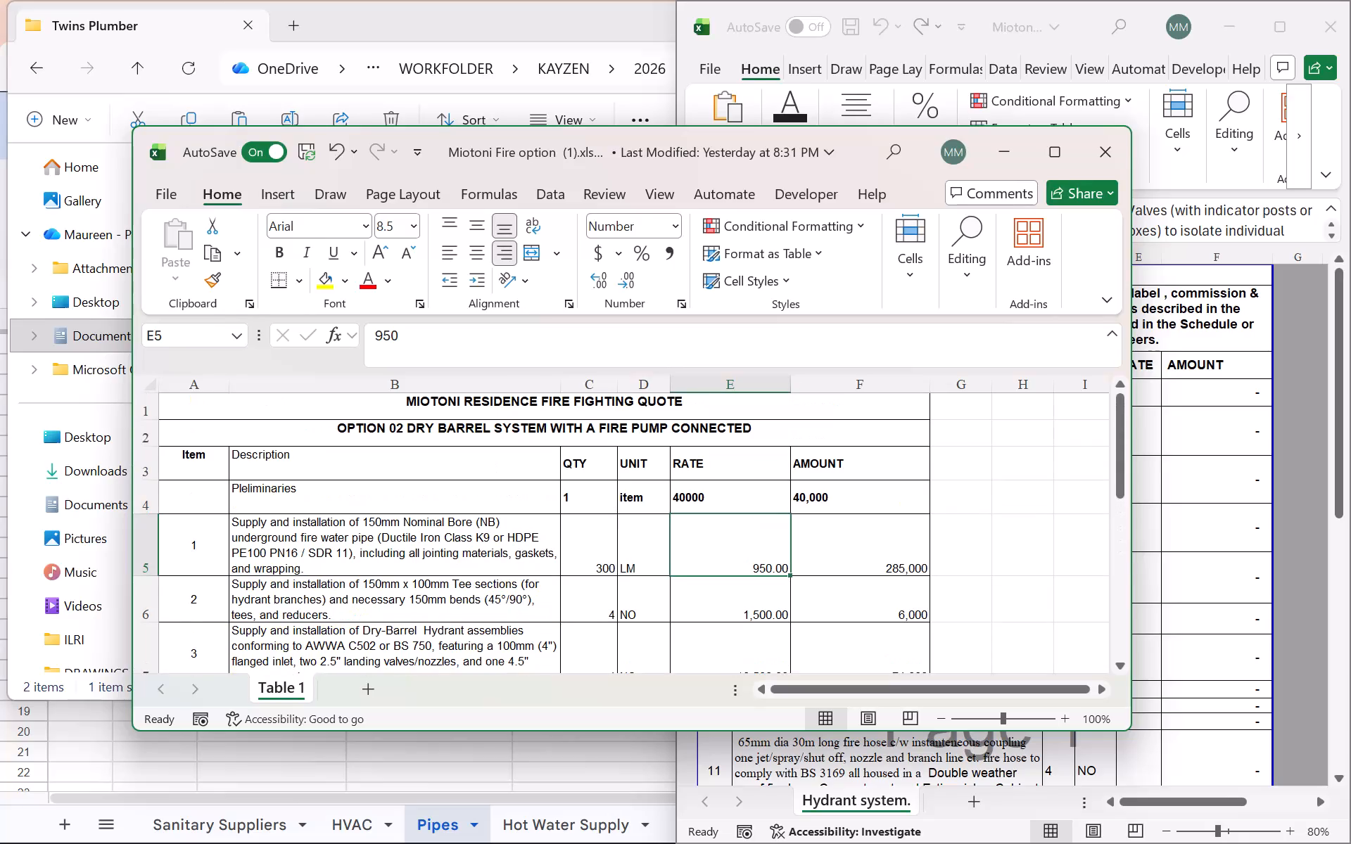
Place the Miotoni fire fighting quote side by side with the unpriced fire protection bill and zoom the quote out to 90%.
{"action": "scroll", "coordinate": [712, 542], "scroll_direction": "down", "scroll_amount": 1}
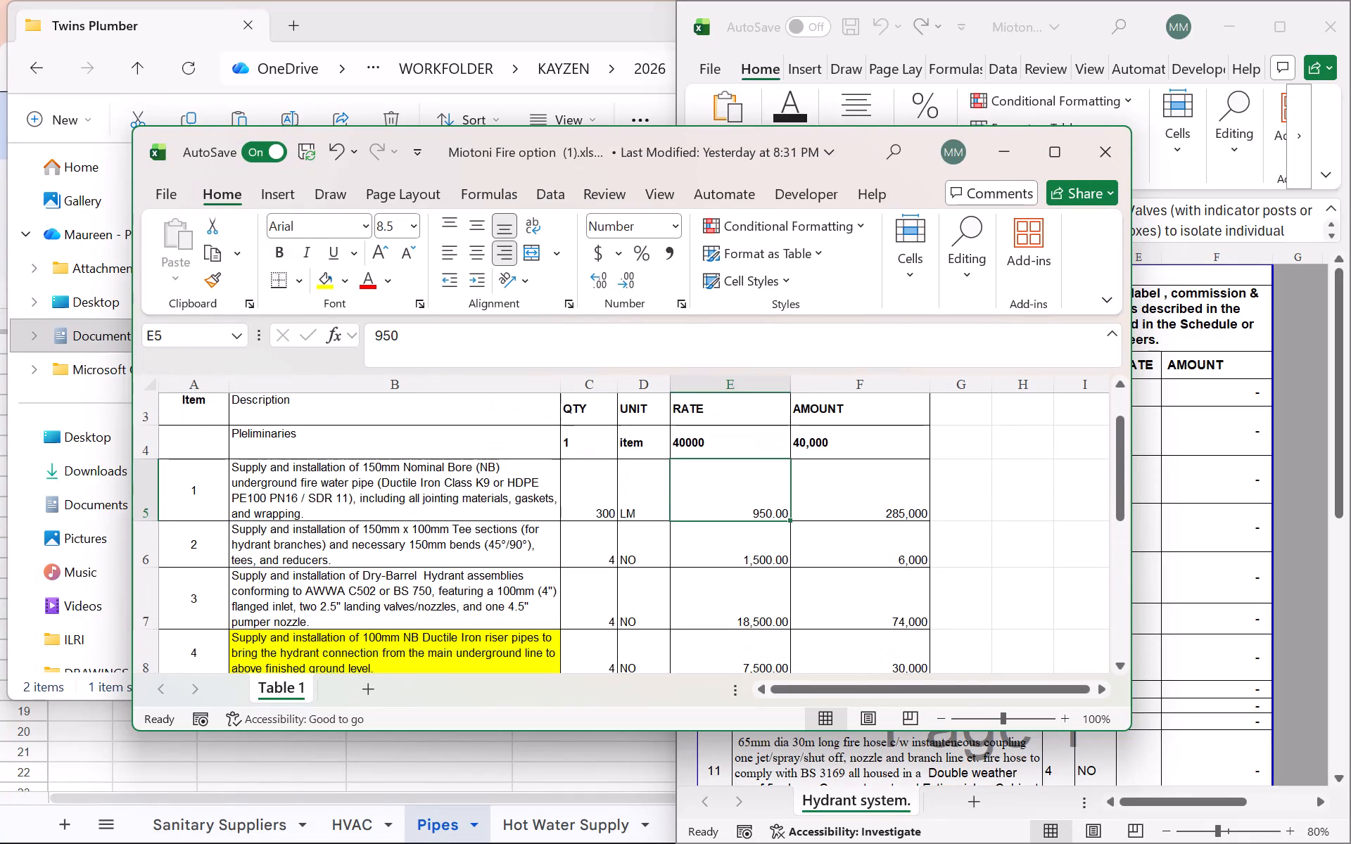
{"action": "scroll", "coordinate": [712, 542], "scroll_direction": "down", "scroll_amount": 1}
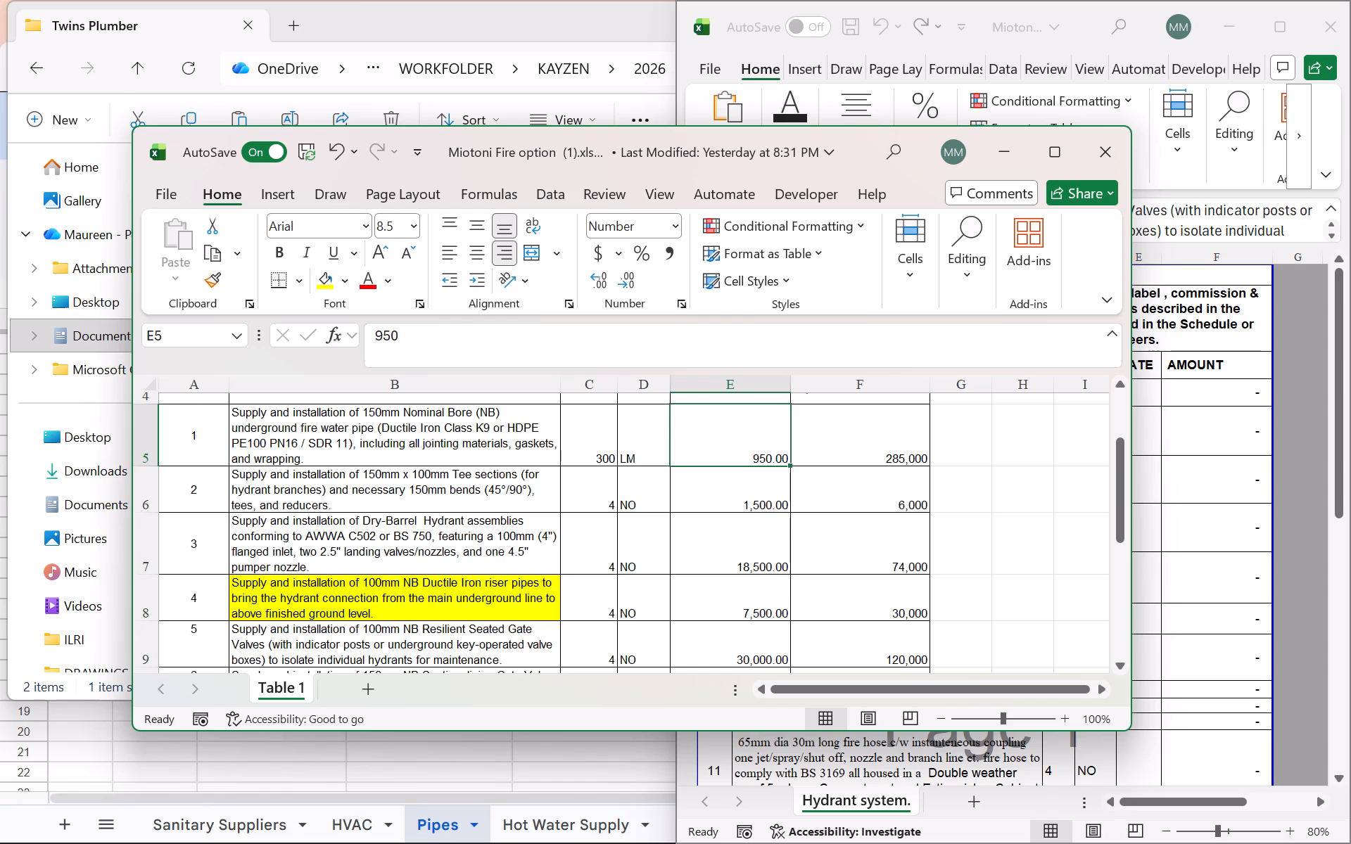
{"action": "scroll", "coordinate": [729, 501], "scroll_direction": "down", "scroll_amount": 2}
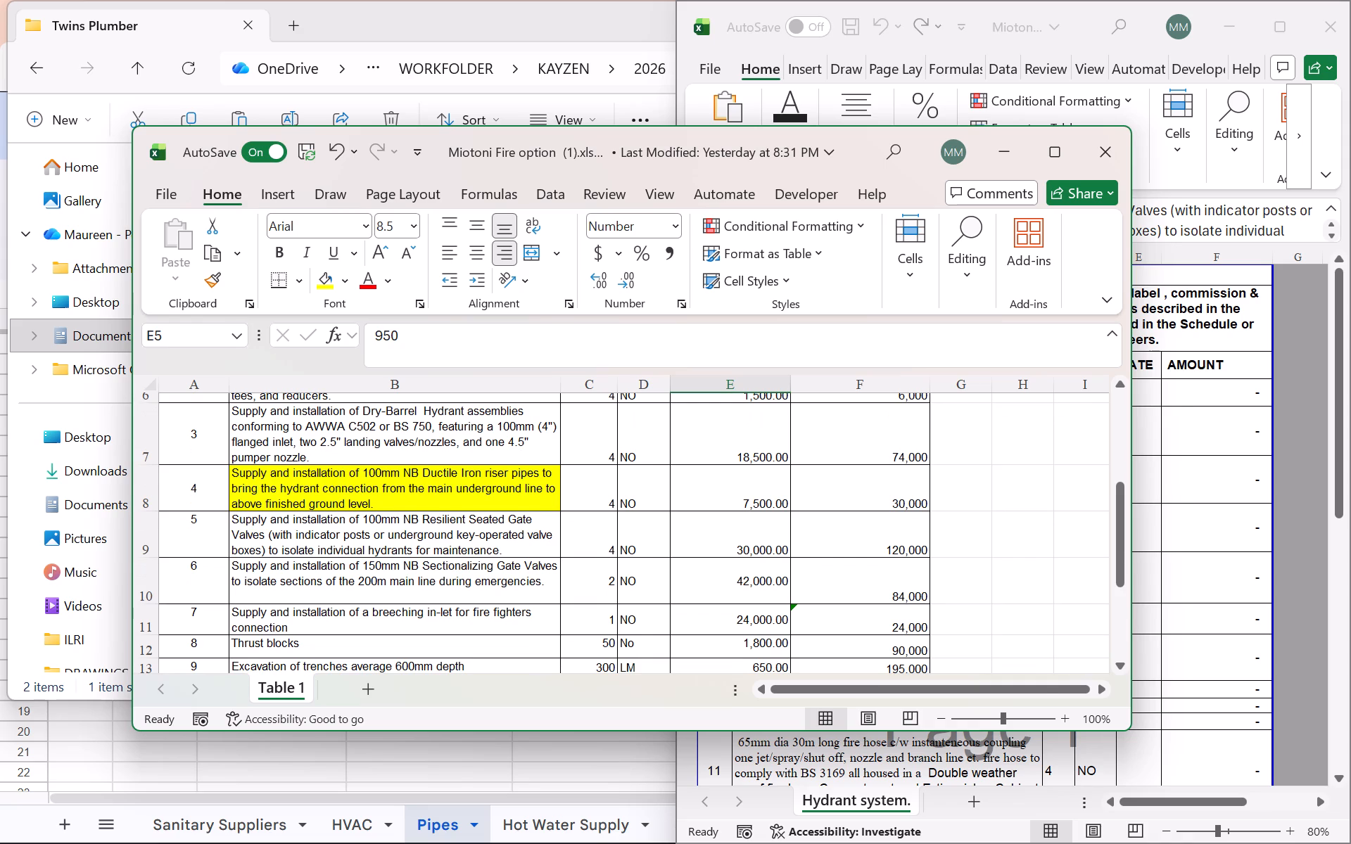
{"action": "key", "text": "super+Left"}
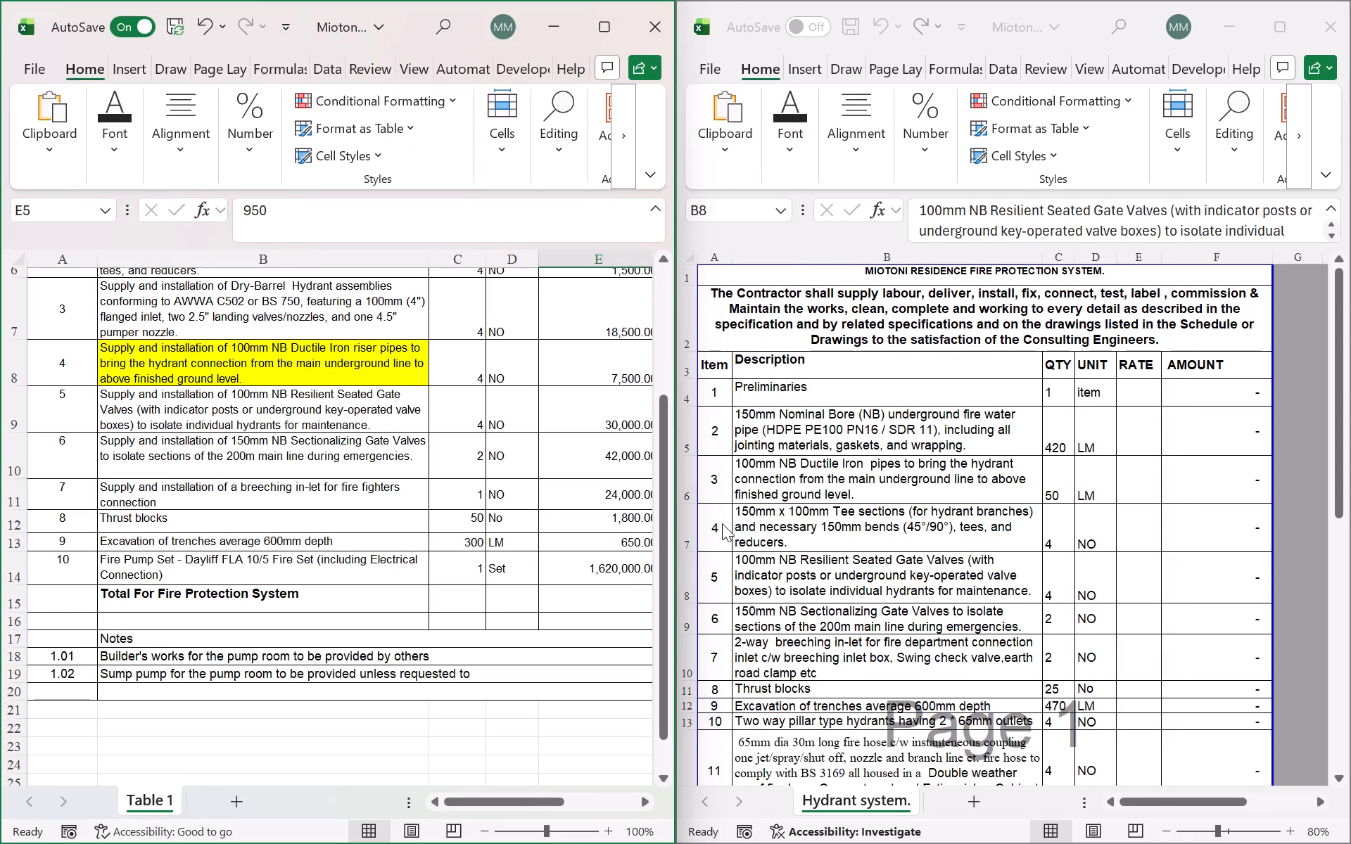
{"action": "scroll", "coordinate": [1025, 454], "scroll_direction": "up", "scroll_amount": 5}
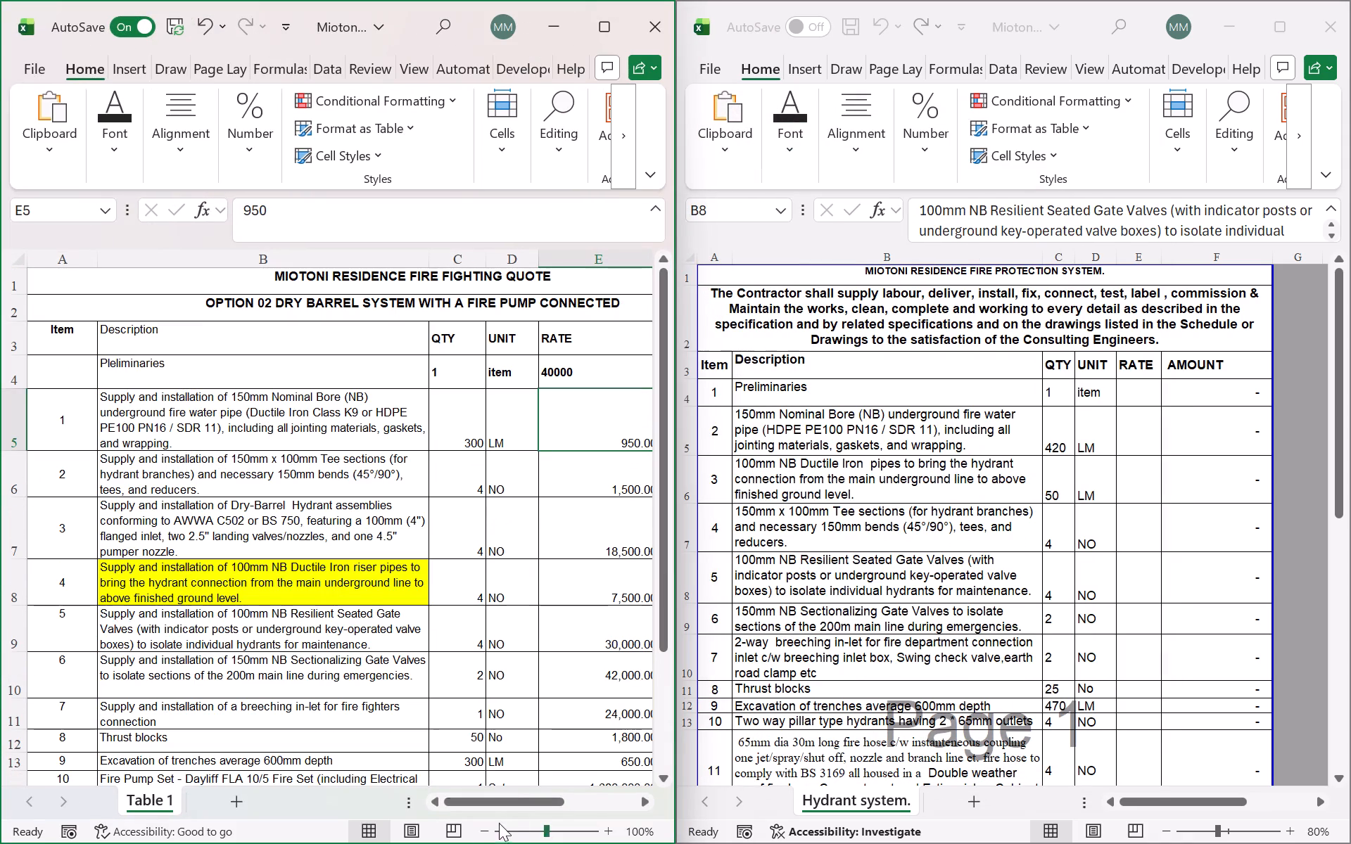
{"action": "left_click", "coordinate": [485, 833]}
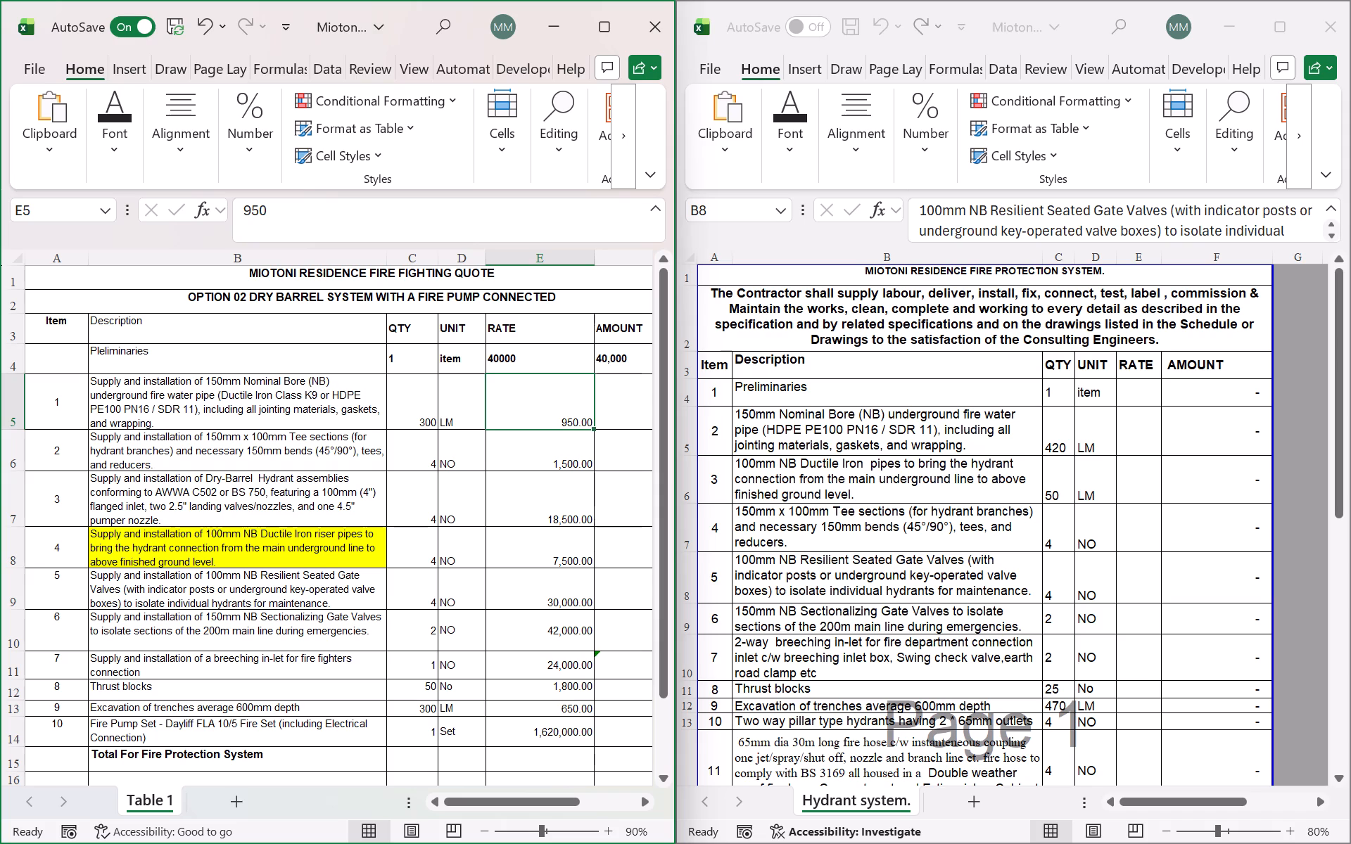
{"action": "scroll", "coordinate": [1162, 561], "scroll_direction": "up", "scroll_amount": 5}
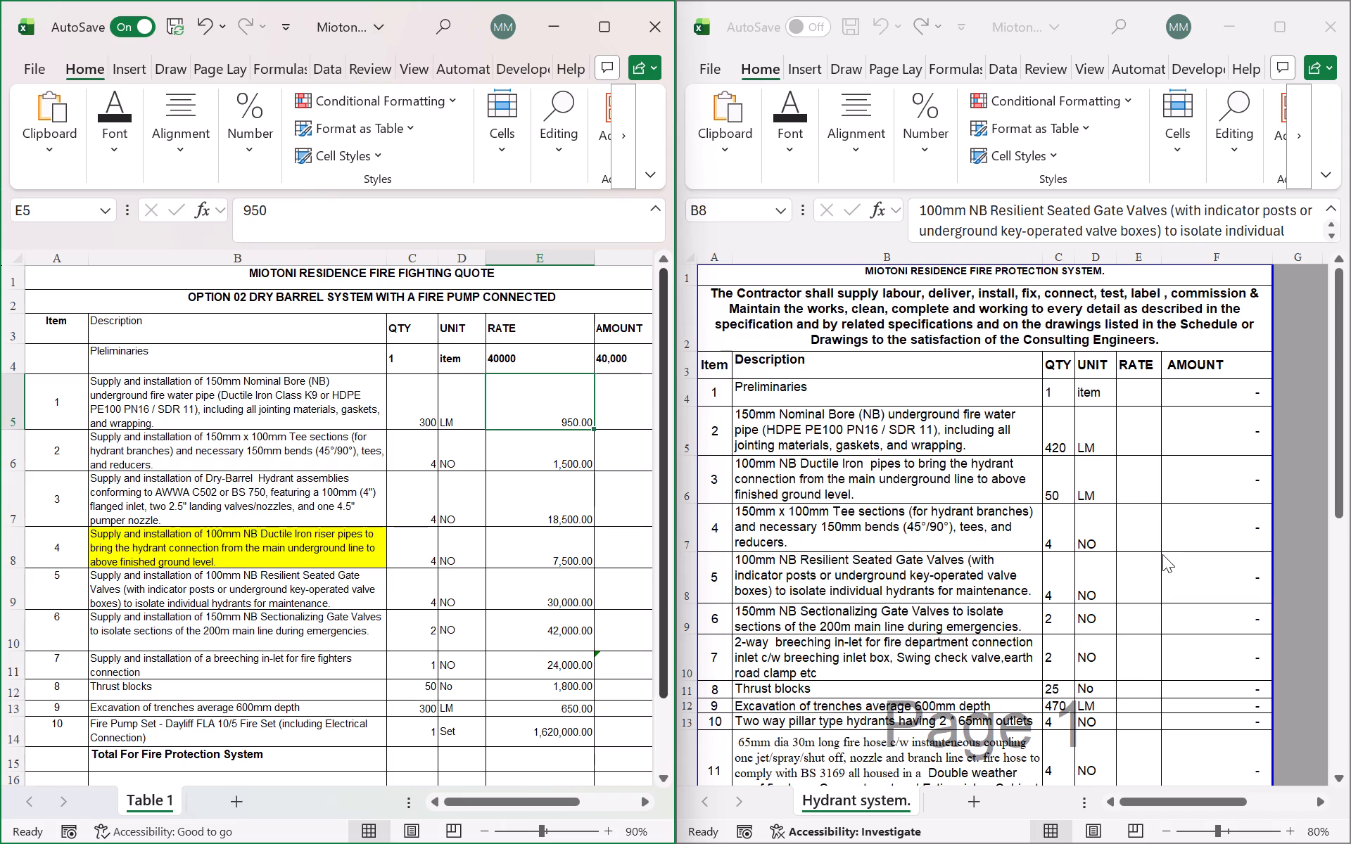
Create a copy of the Hydrant system. sheet within the same workbook, placed before the original.
{"action": "right_click", "coordinate": [880, 803]}
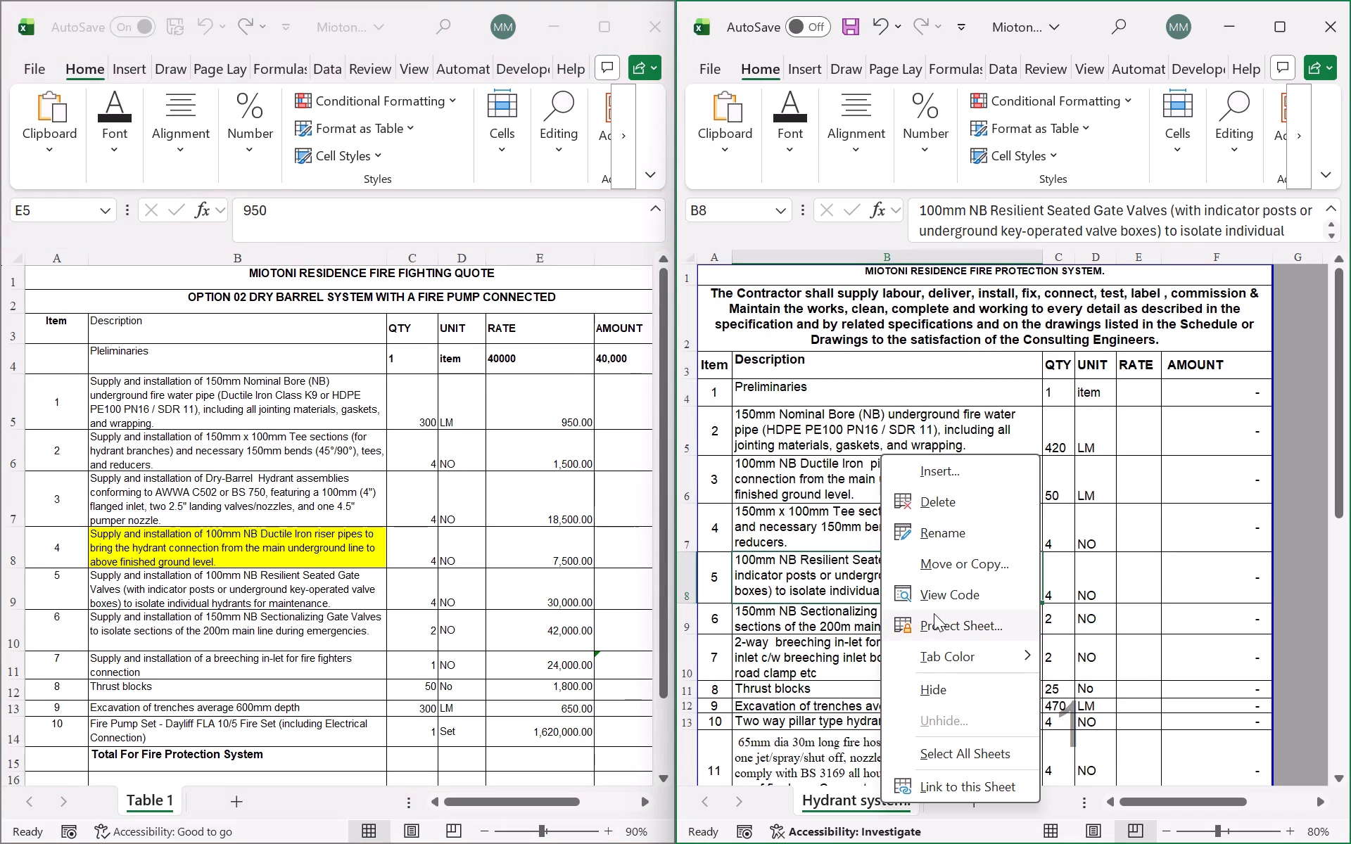
{"action": "left_click", "coordinate": [953, 550]}
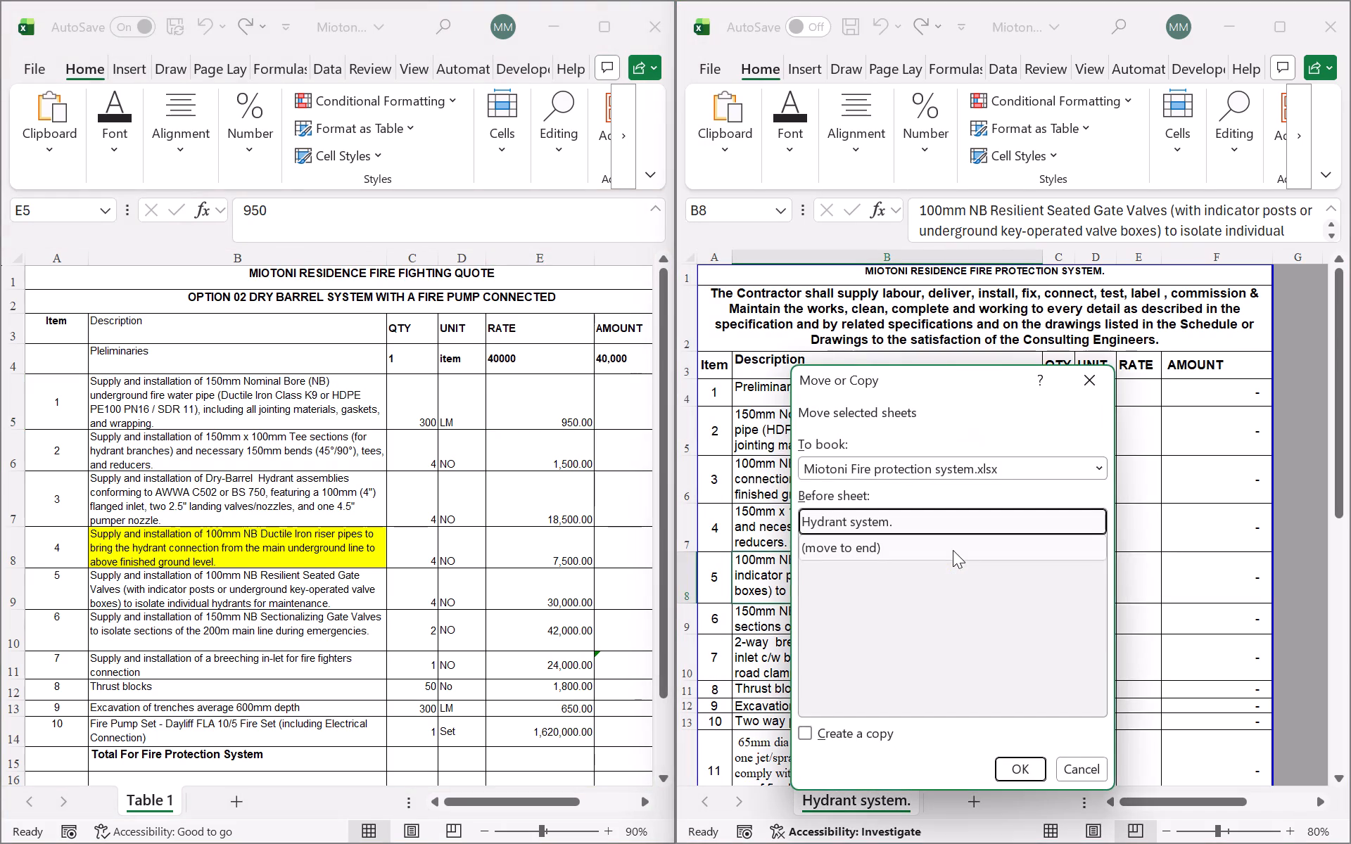
{"action": "left_click", "coordinate": [813, 731]}
{"action": "left_click", "coordinate": [1013, 774]}
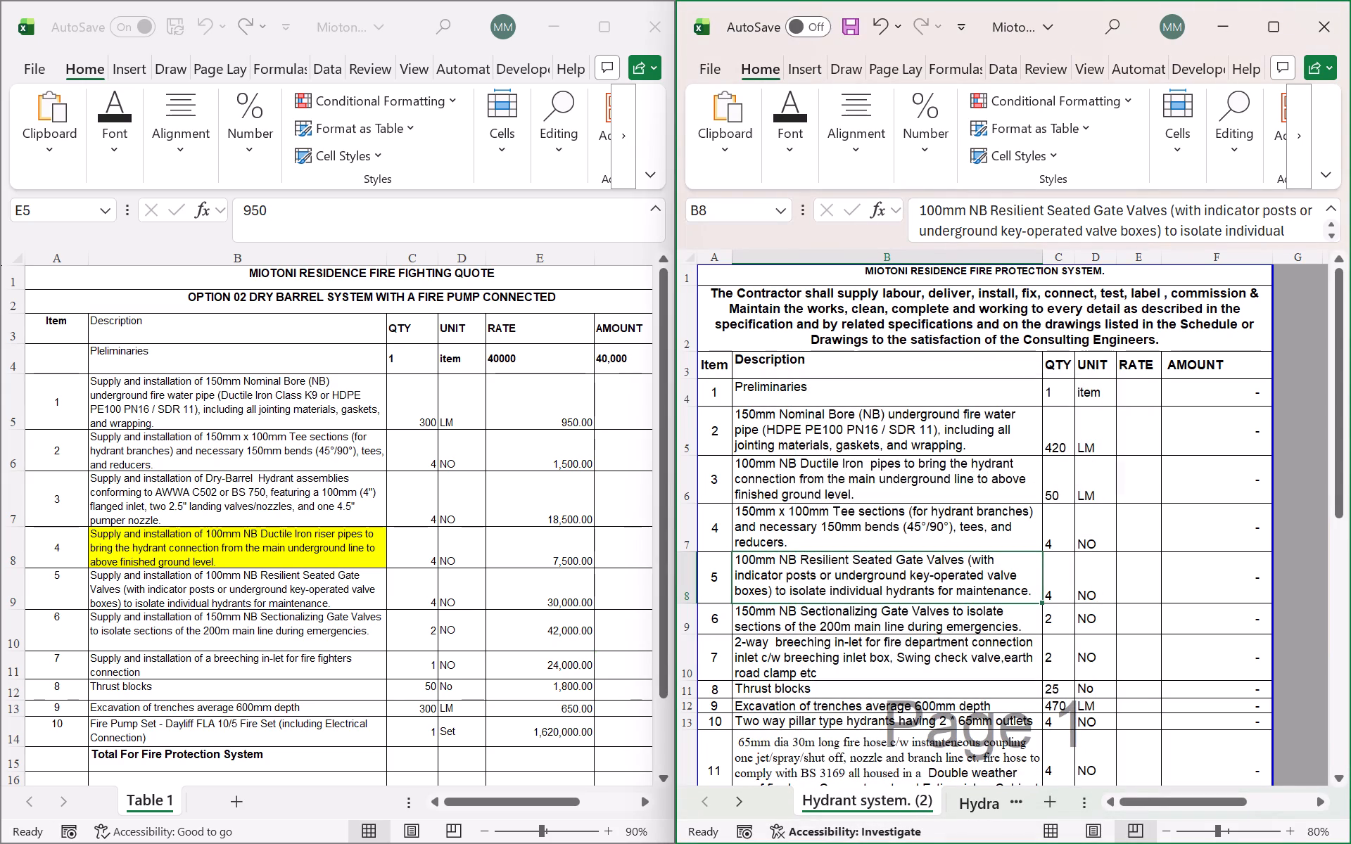
Unmerge the contractor's note in row 2 of the copied sheet and turn off its text wrapping.
{"action": "left_click", "coordinate": [1138, 437]}
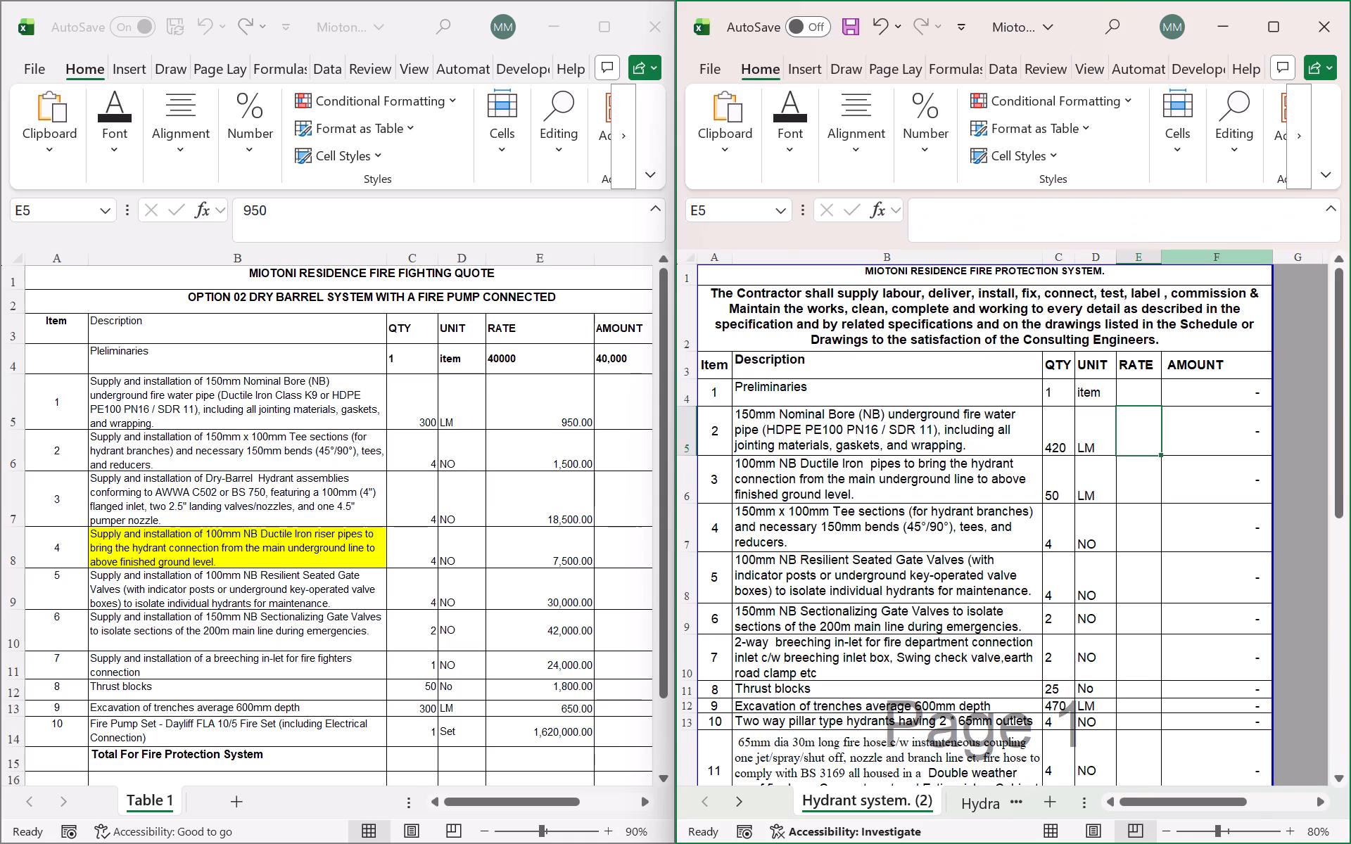
{"action": "left_click", "coordinate": [1170, 321]}
{"action": "left_click", "coordinate": [930, 158]}
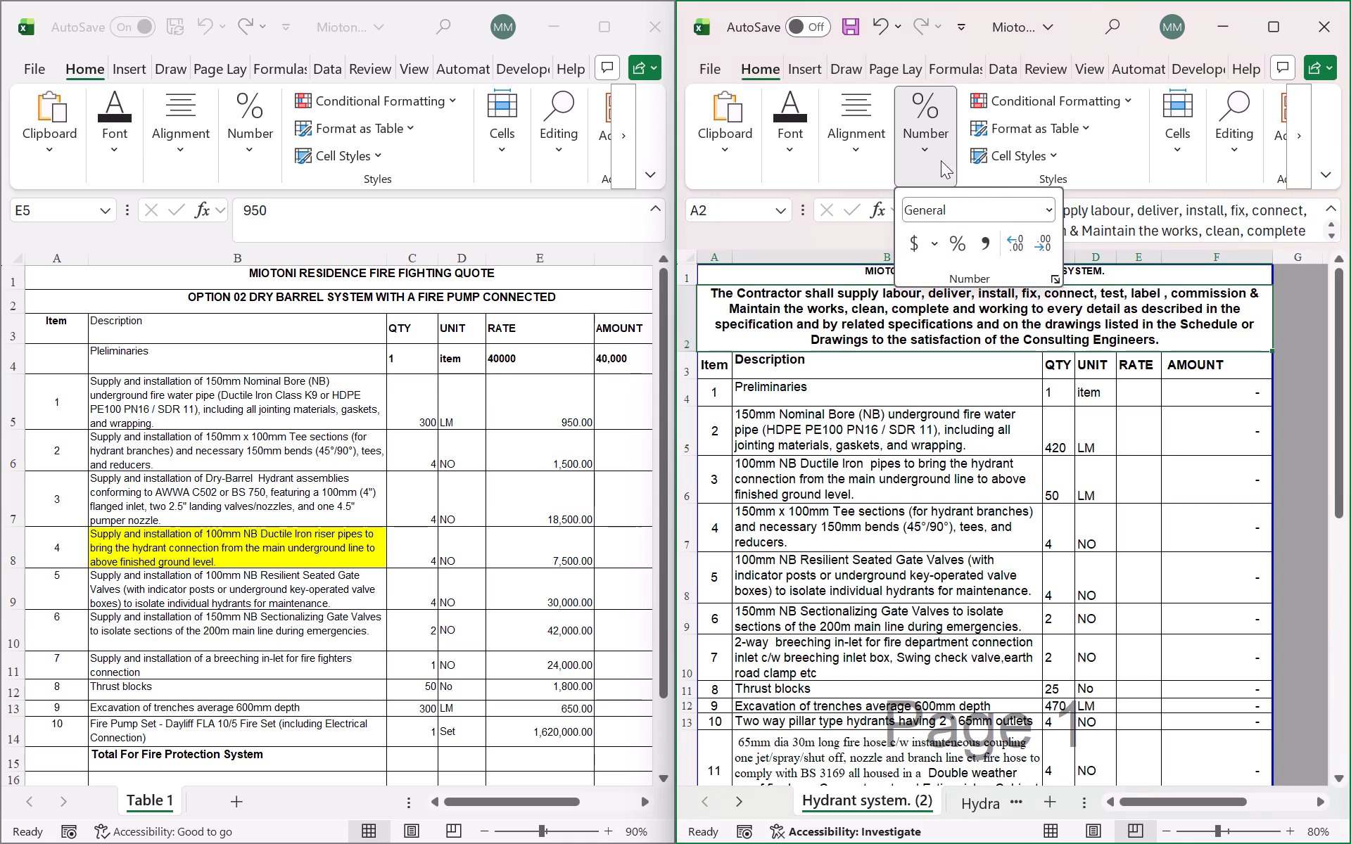
{"action": "left_click", "coordinate": [851, 148]}
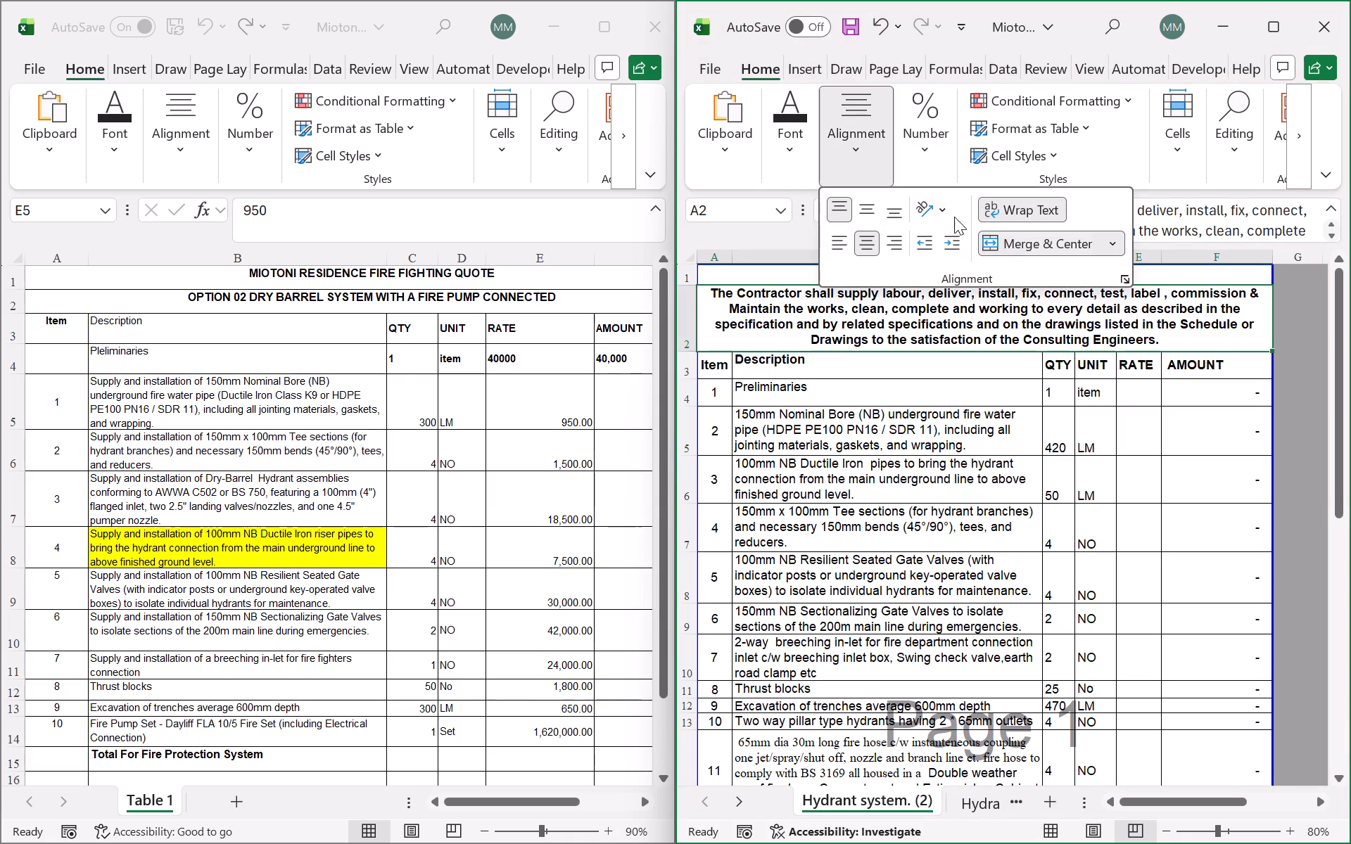
{"action": "left_click", "coordinate": [1003, 245]}
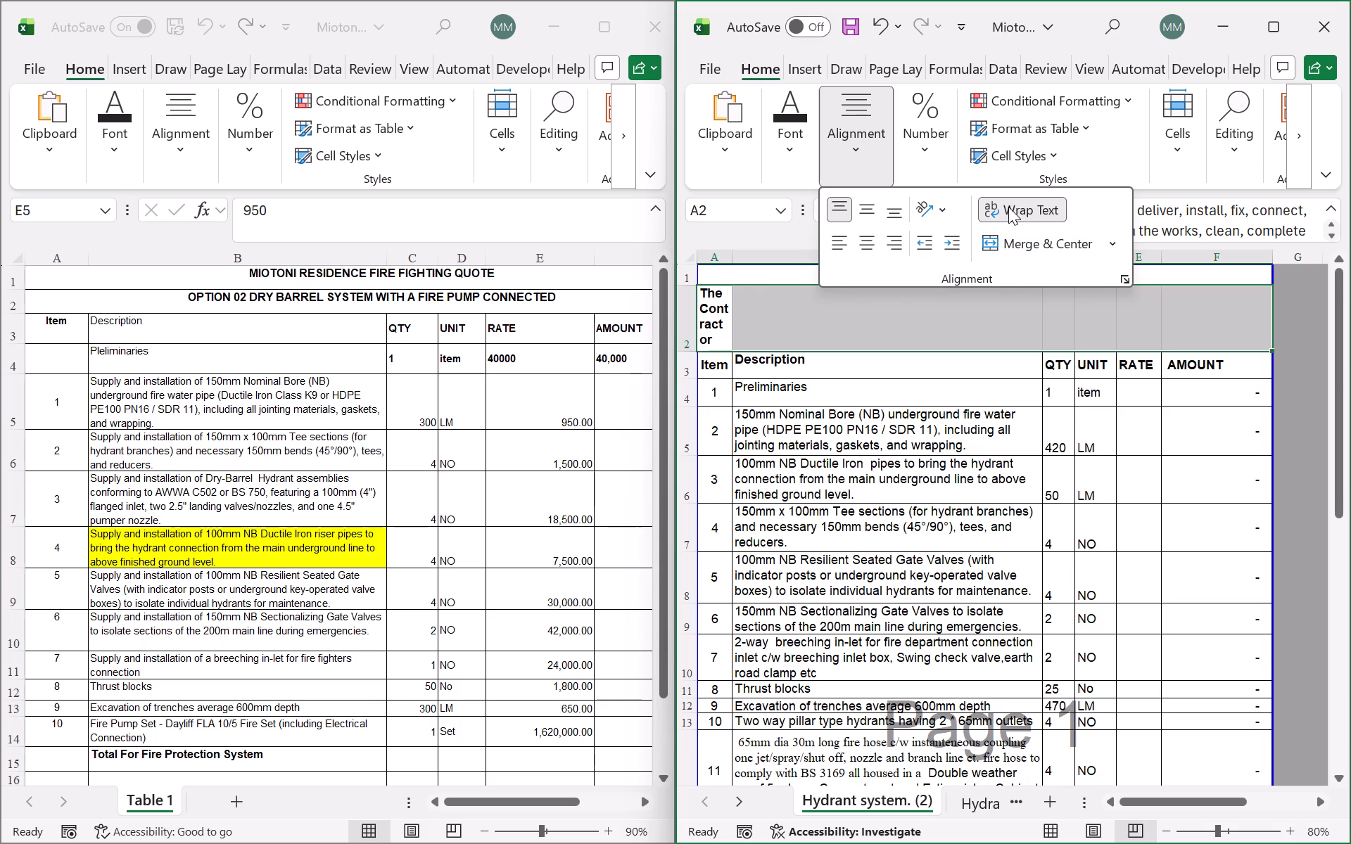
{"action": "left_click", "coordinate": [1008, 207]}
{"action": "left_click", "coordinate": [1013, 418]}
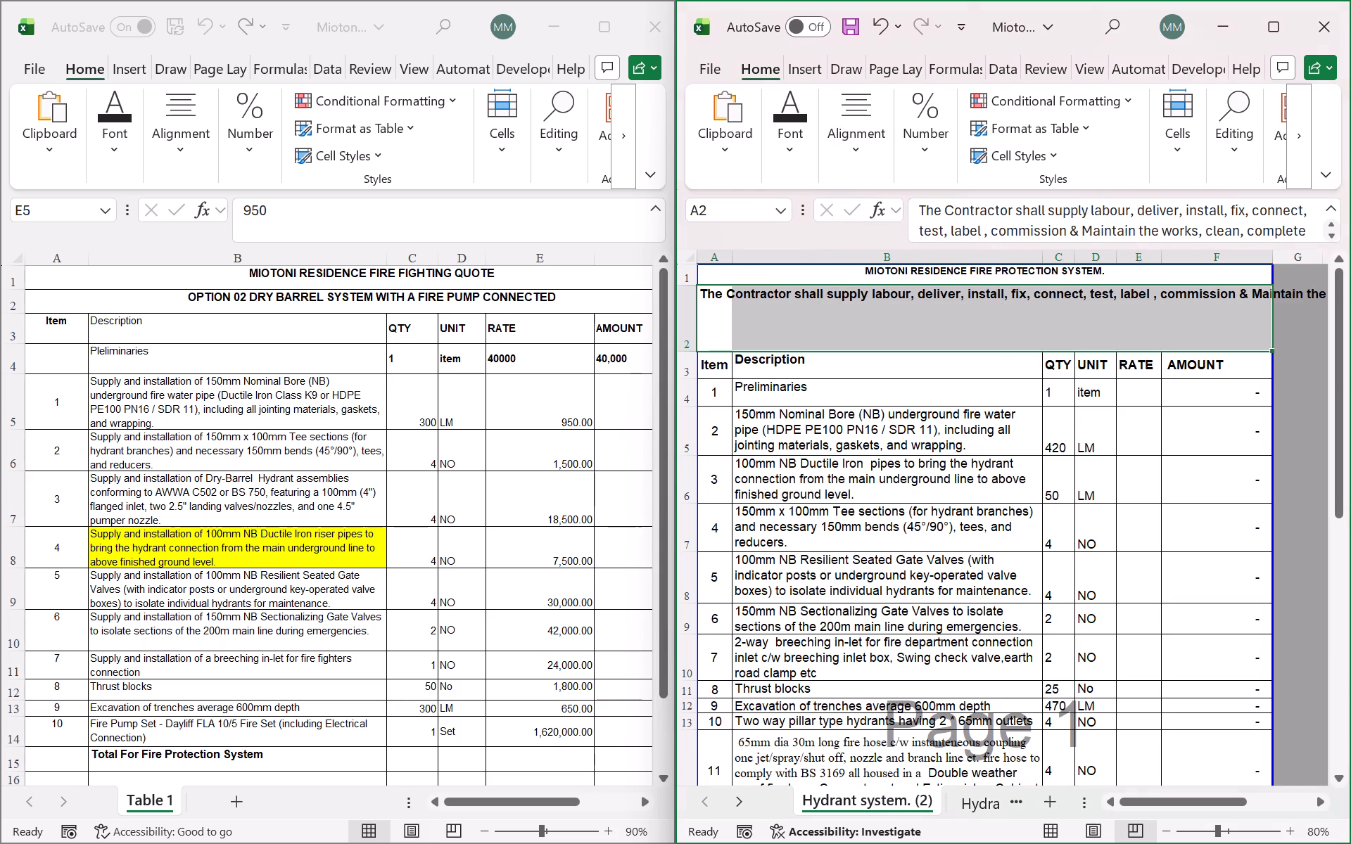
Merge and centre the contractor's note across A2 and B2 only, with its text wrapped.
{"action": "left_click", "coordinate": [932, 316]}
{"action": "left_click_drag", "start_coordinate": [982, 317], "coordinate": [711, 307]}
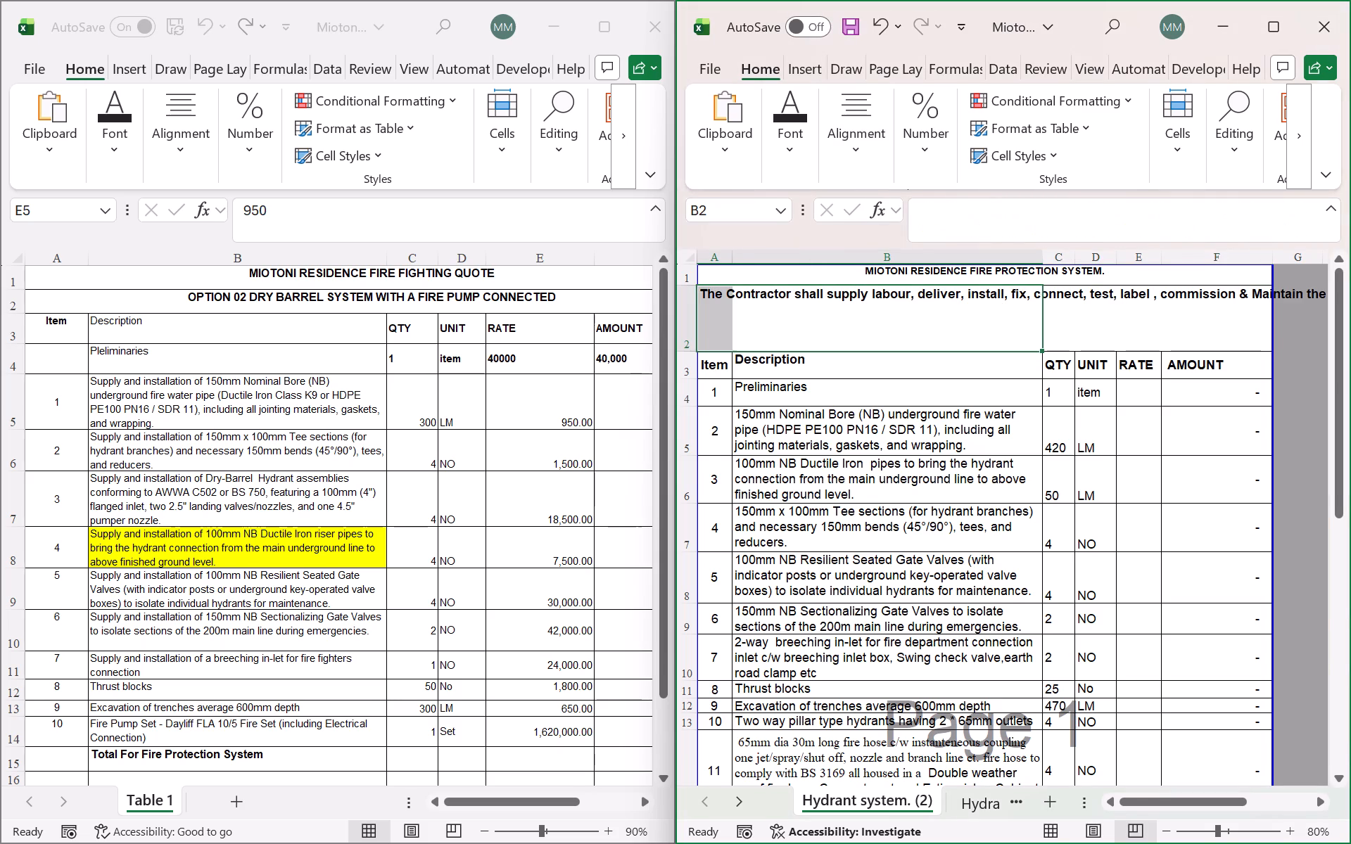
{"action": "left_click_drag", "start_coordinate": [711, 307], "coordinate": [711, 307]}
{"action": "left_click", "coordinate": [826, 178]}
{"action": "left_click", "coordinate": [1001, 210]}
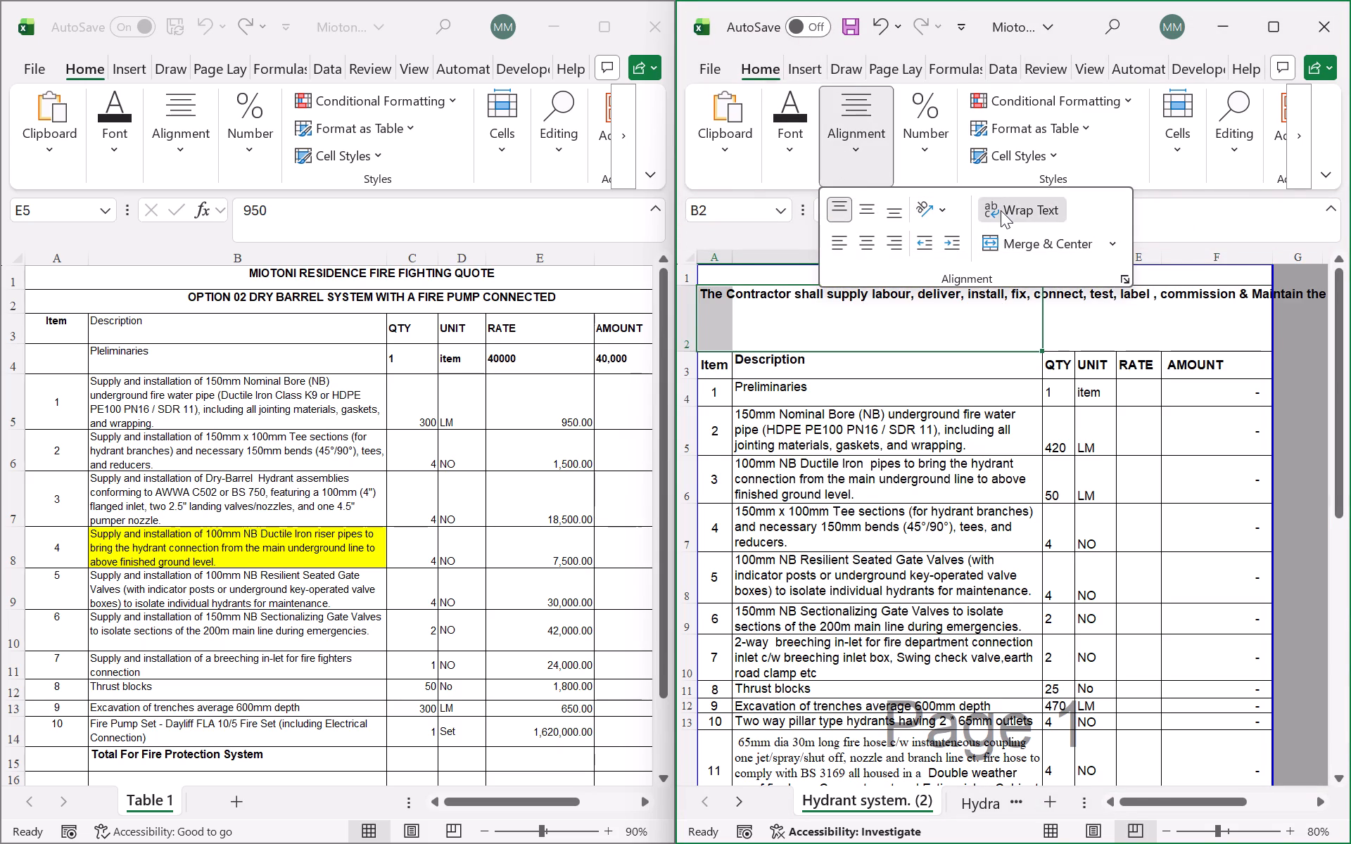
{"action": "left_click", "coordinate": [1013, 241]}
{"action": "left_click", "coordinate": [999, 426]}
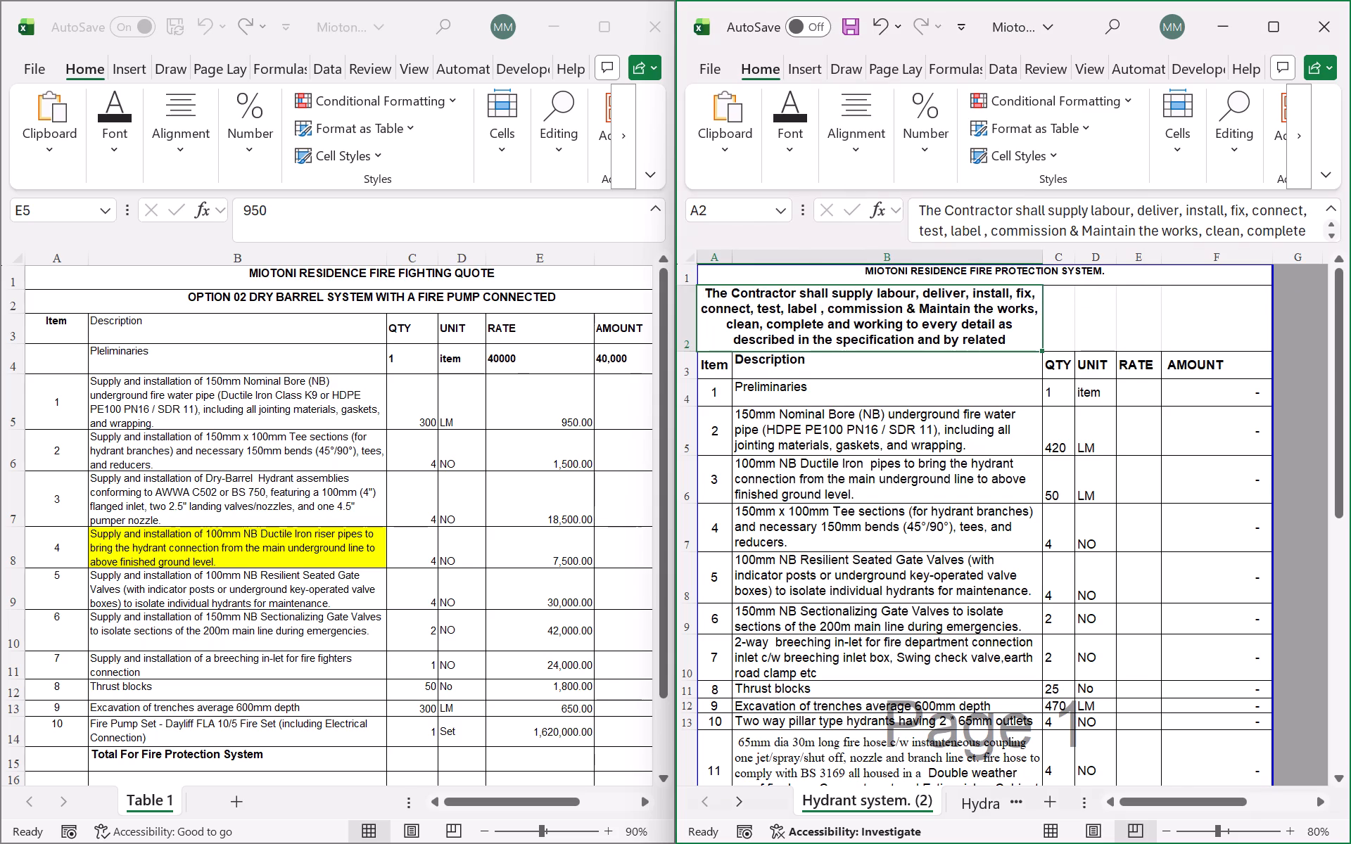
Make row 1 slightly taller and middle-align the MIOTONI RESIDENCE FIRE PROTECTION SYSTEM title vertically.
{"action": "scroll", "coordinate": [1096, 313], "scroll_direction": "up", "scroll_amount": 6}
{"action": "left_click_drag", "start_coordinate": [692, 283], "coordinate": [688, 295]}
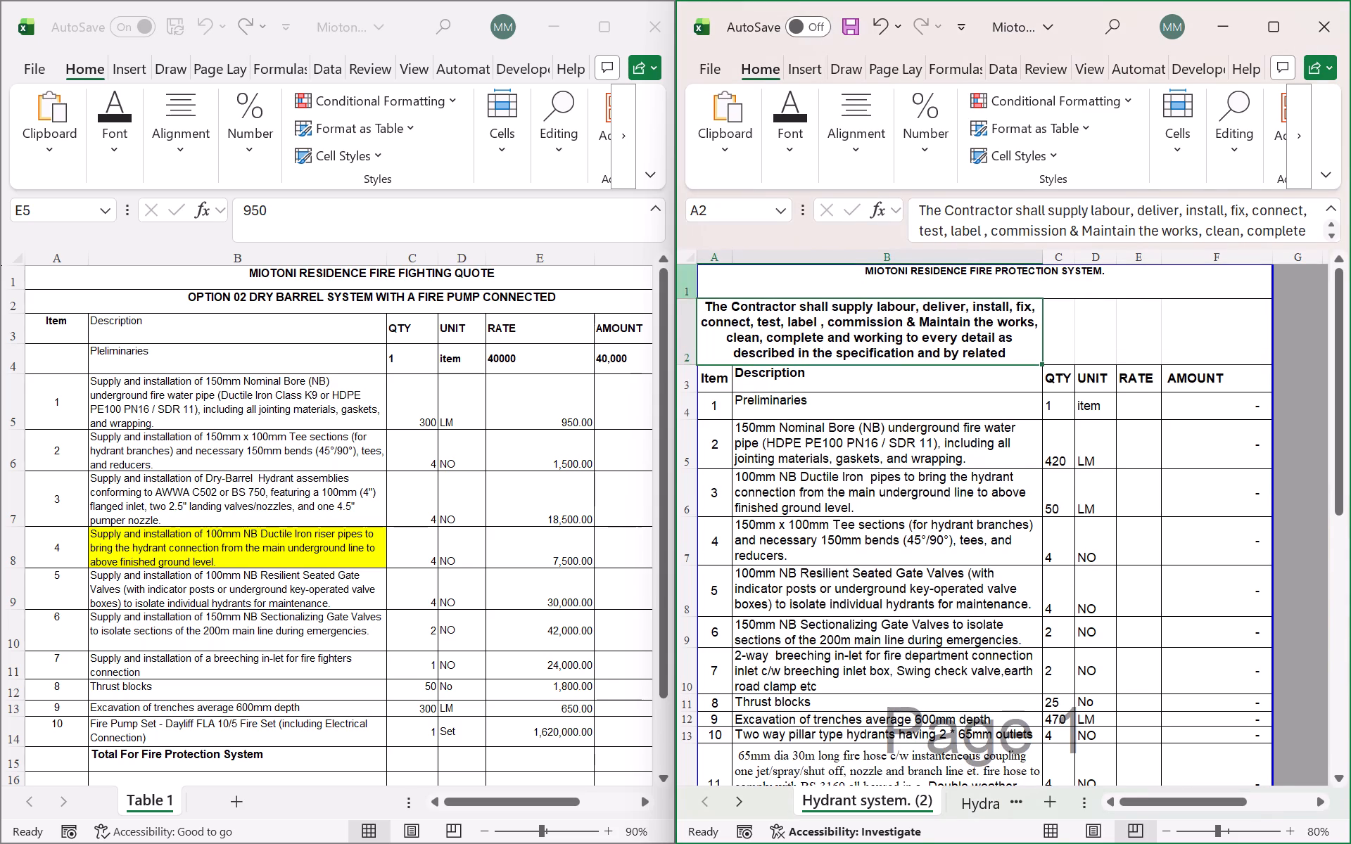
{"action": "left_click", "coordinate": [768, 264]}
{"action": "left_click", "coordinate": [789, 276]}
{"action": "left_click", "coordinate": [841, 141]}
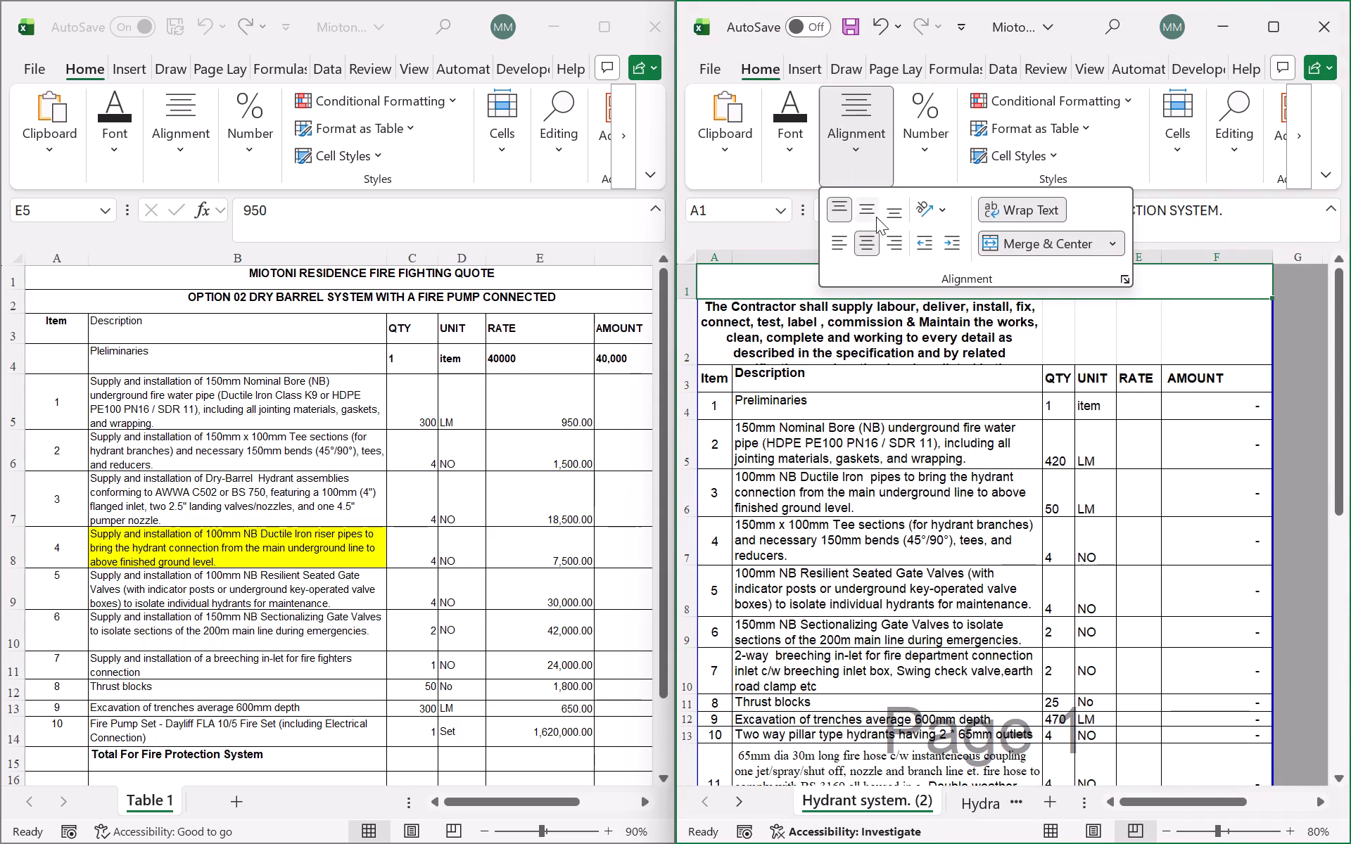
{"action": "left_click", "coordinate": [866, 205]}
{"action": "left_click", "coordinate": [890, 379]}
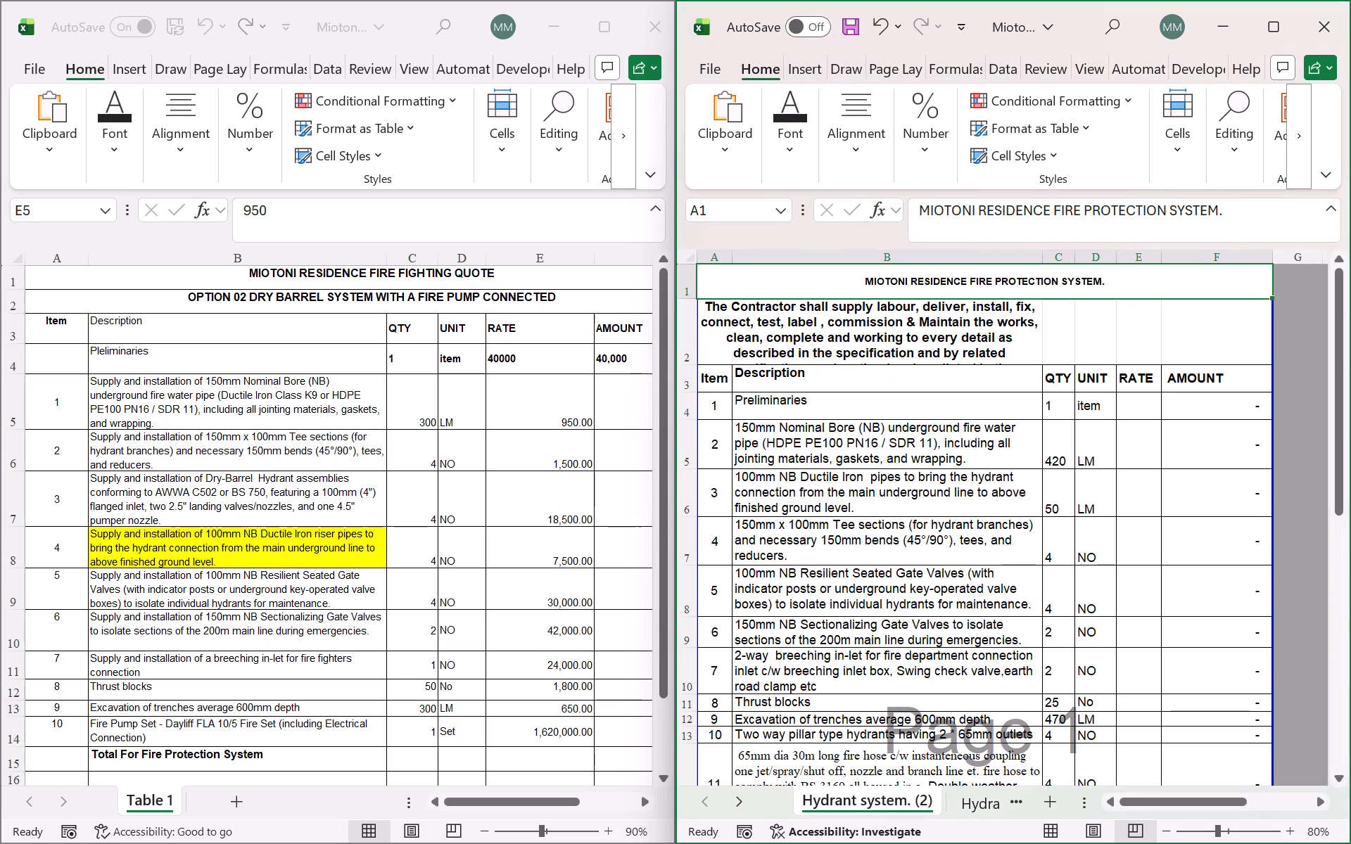
{"action": "scroll", "coordinate": [1124, 358], "scroll_direction": "down", "scroll_amount": 1}
{"action": "scroll", "coordinate": [1131, 363], "scroll_direction": "up", "scroll_amount": 6}
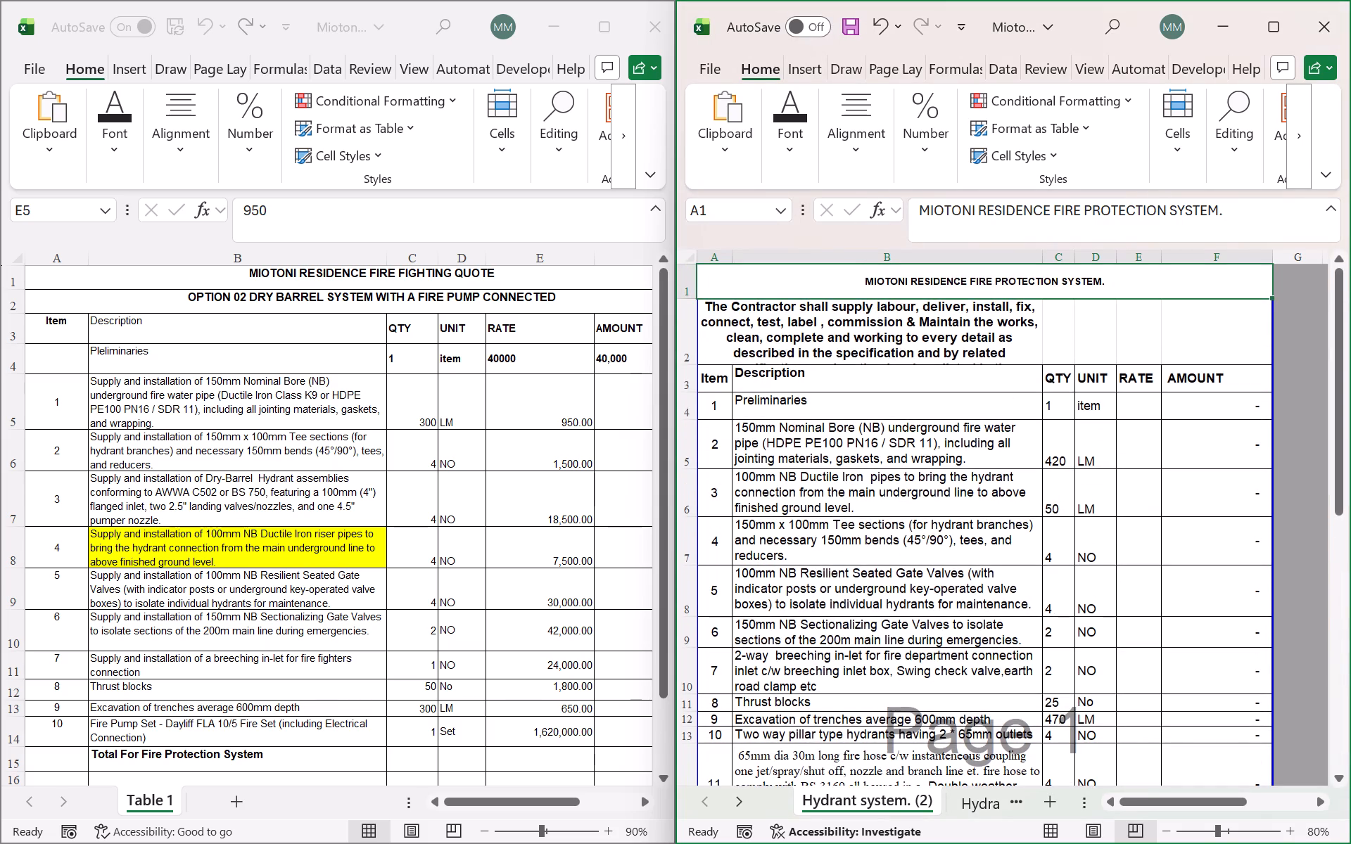
Unmerge the title in row 1 and turn off its text wrapping.
{"action": "left_click", "coordinate": [1126, 286]}
{"action": "left_click", "coordinate": [833, 132]}
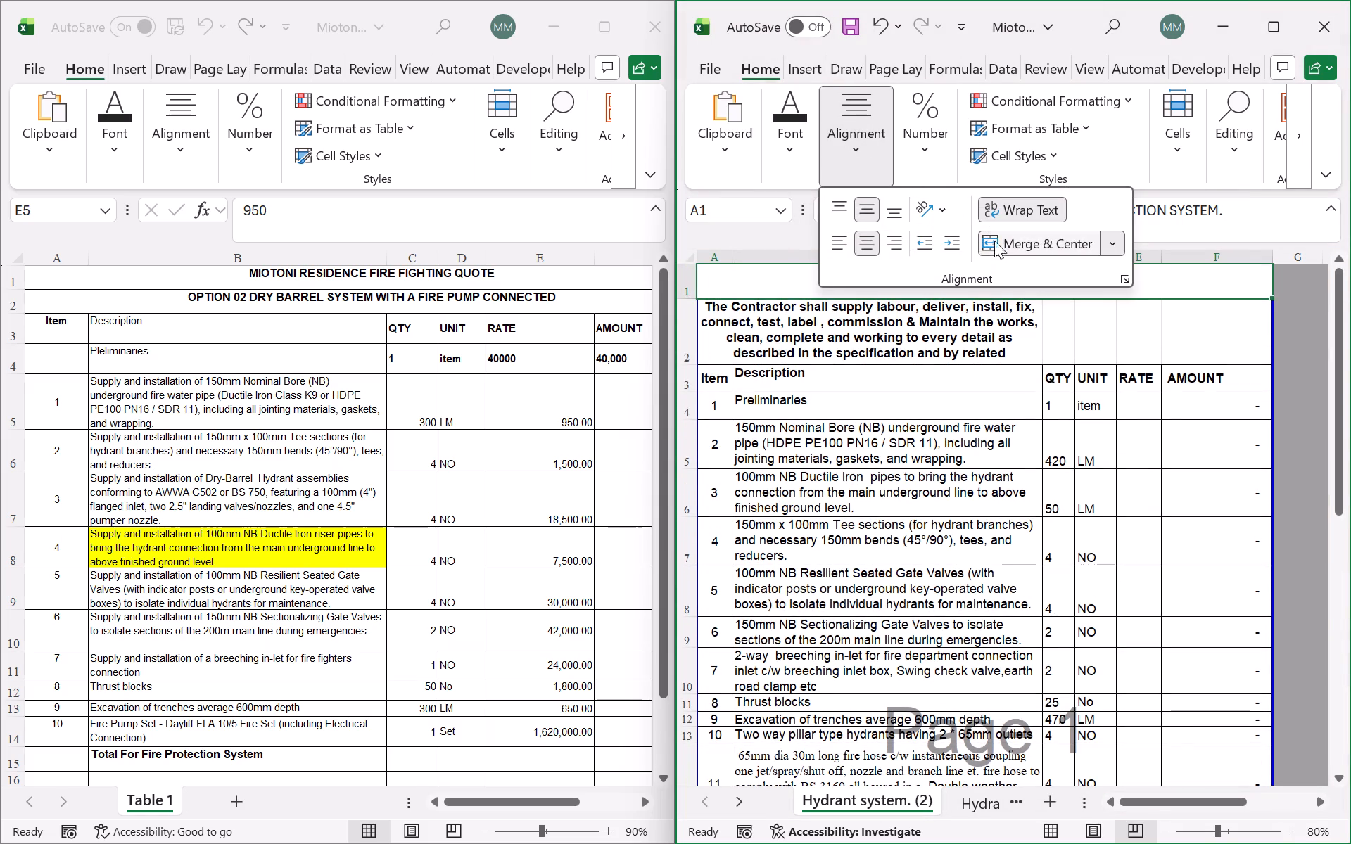
{"action": "left_click", "coordinate": [995, 246]}
{"action": "left_click", "coordinate": [1167, 344]}
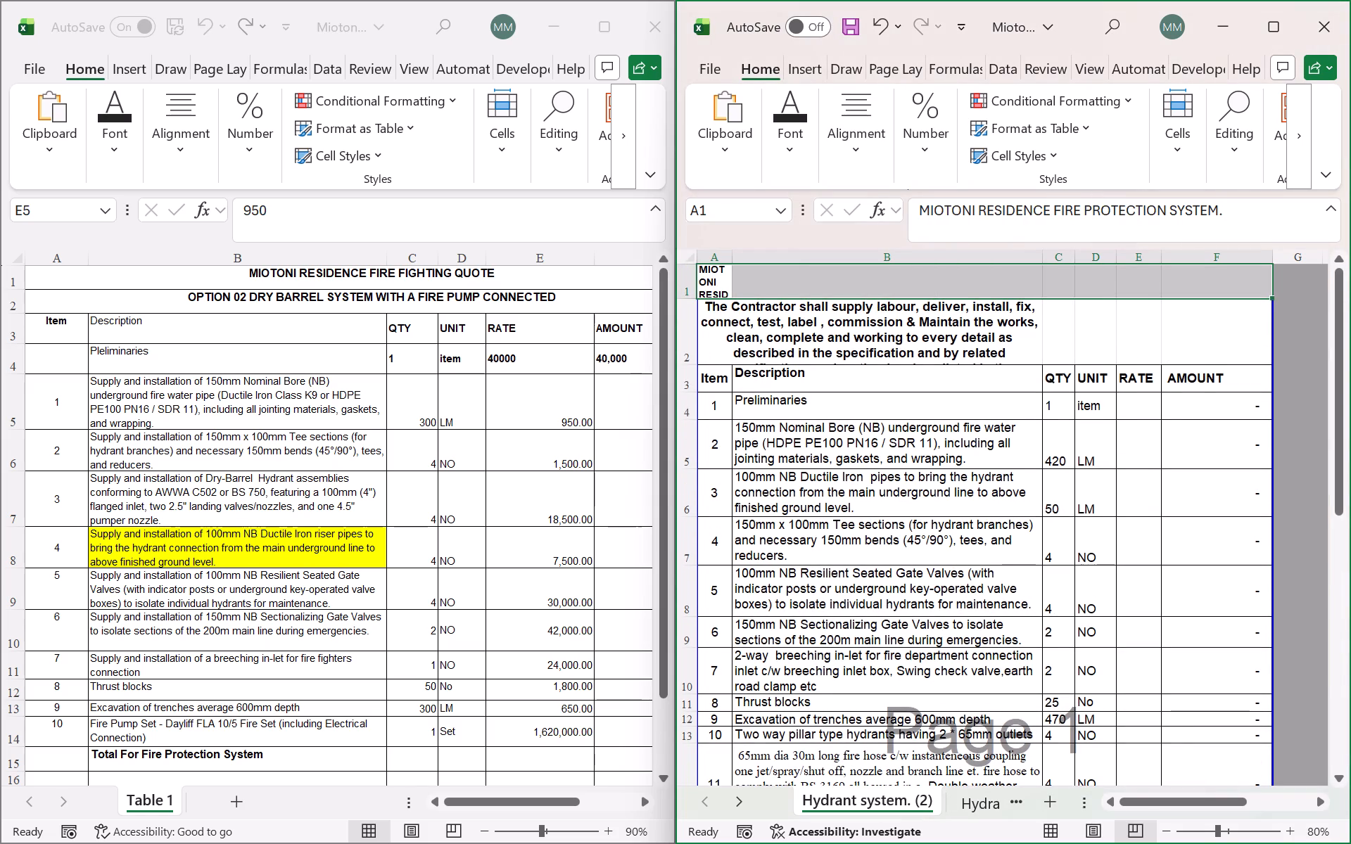
{"action": "left_click", "coordinate": [858, 162]}
{"action": "left_click", "coordinate": [1038, 203]}
{"action": "left_click", "coordinate": [1069, 449]}
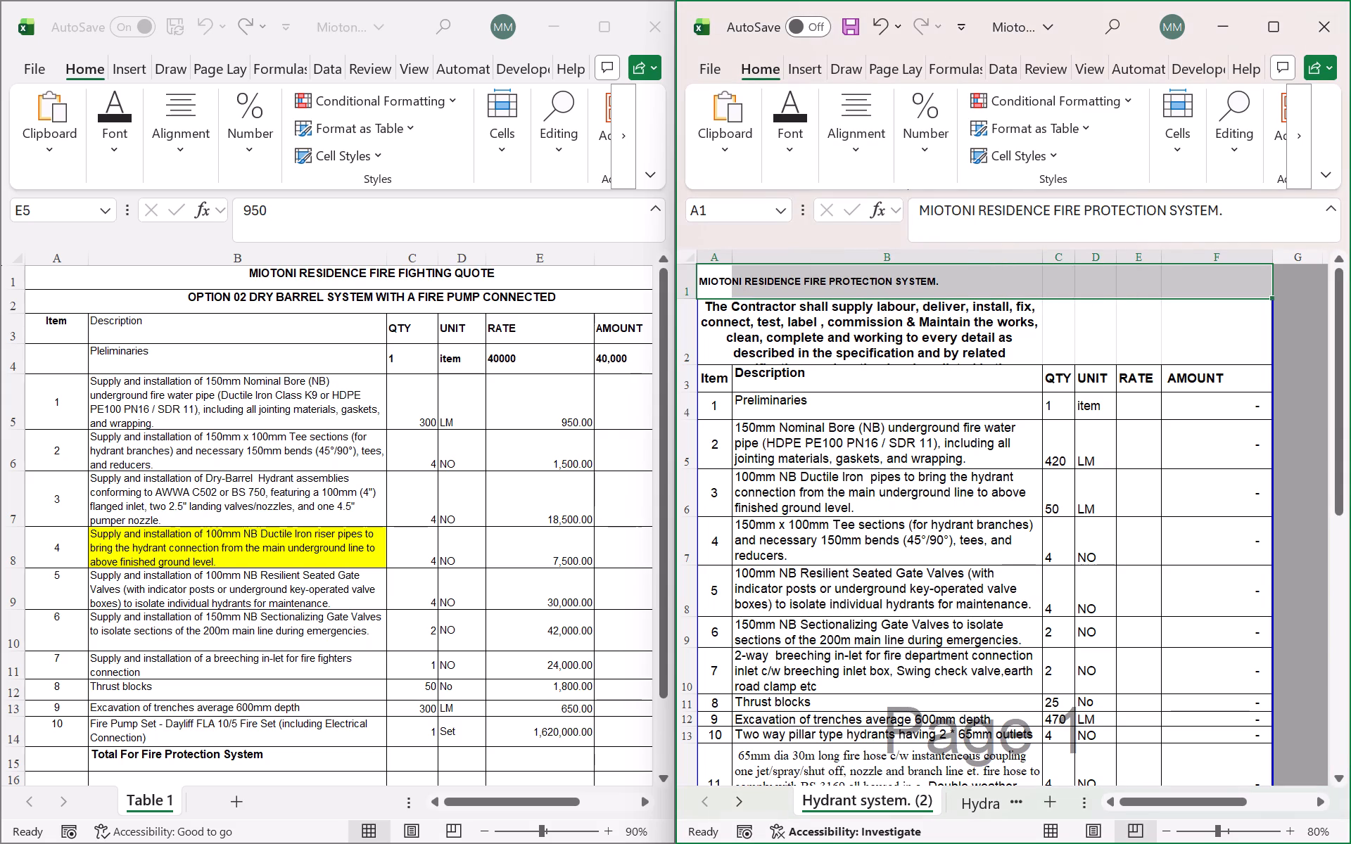
Move the title from cell A1 to B1, above the Description column.
{"action": "left_click", "coordinate": [849, 283]}
{"action": "left_click", "coordinate": [720, 281]}
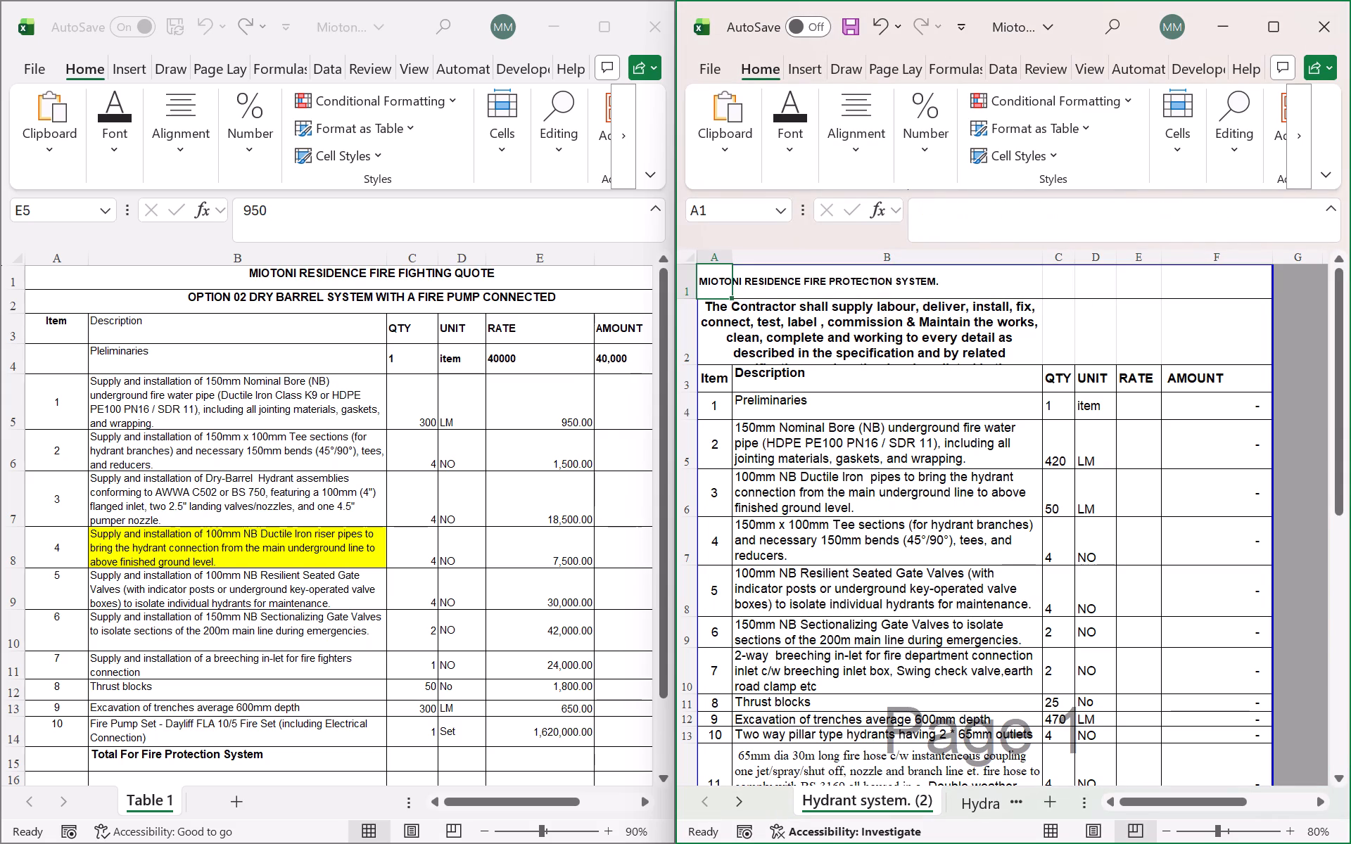
{"action": "left_click_drag", "start_coordinate": [731, 288], "coordinate": [814, 276]}
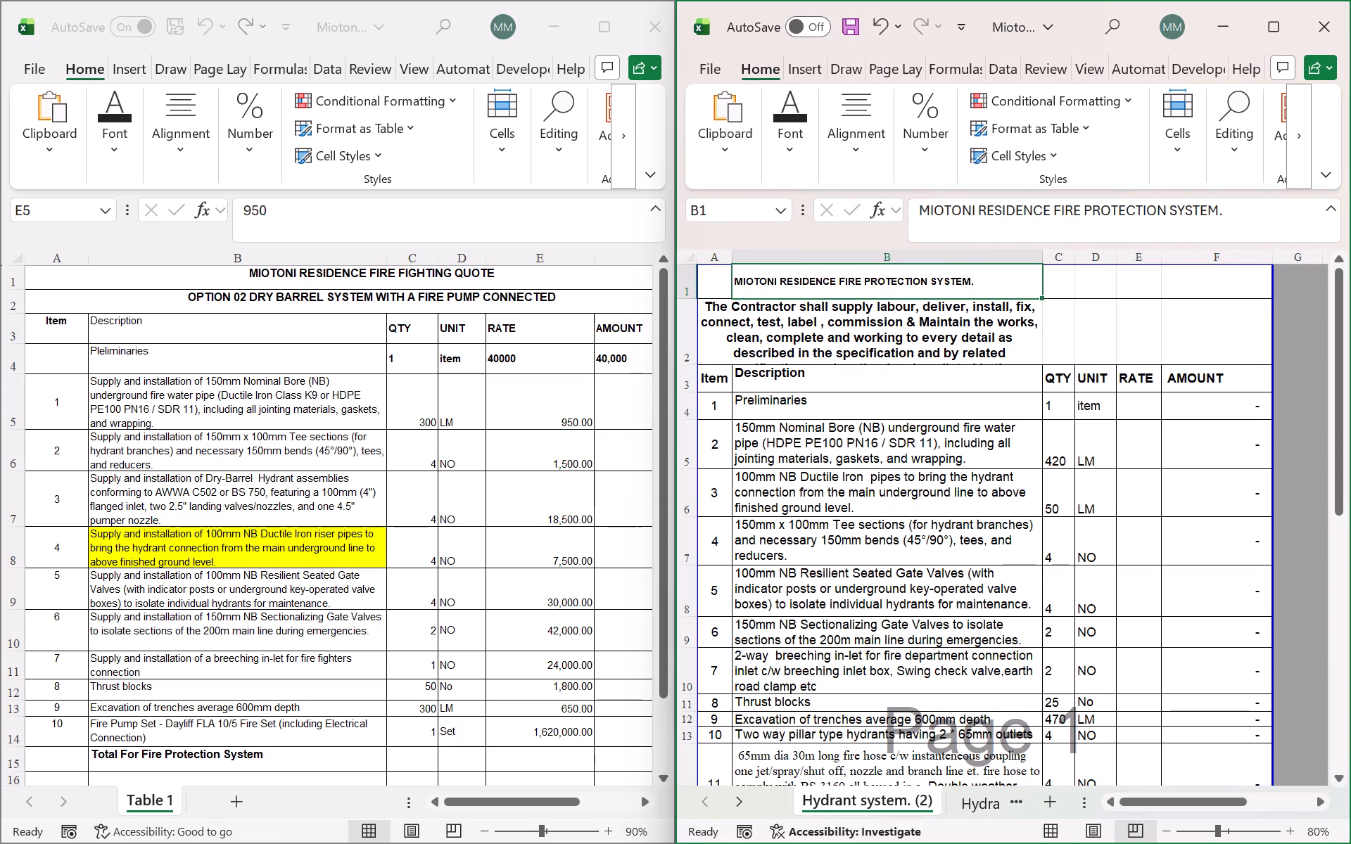
{"action": "left_click", "coordinate": [1084, 394]}
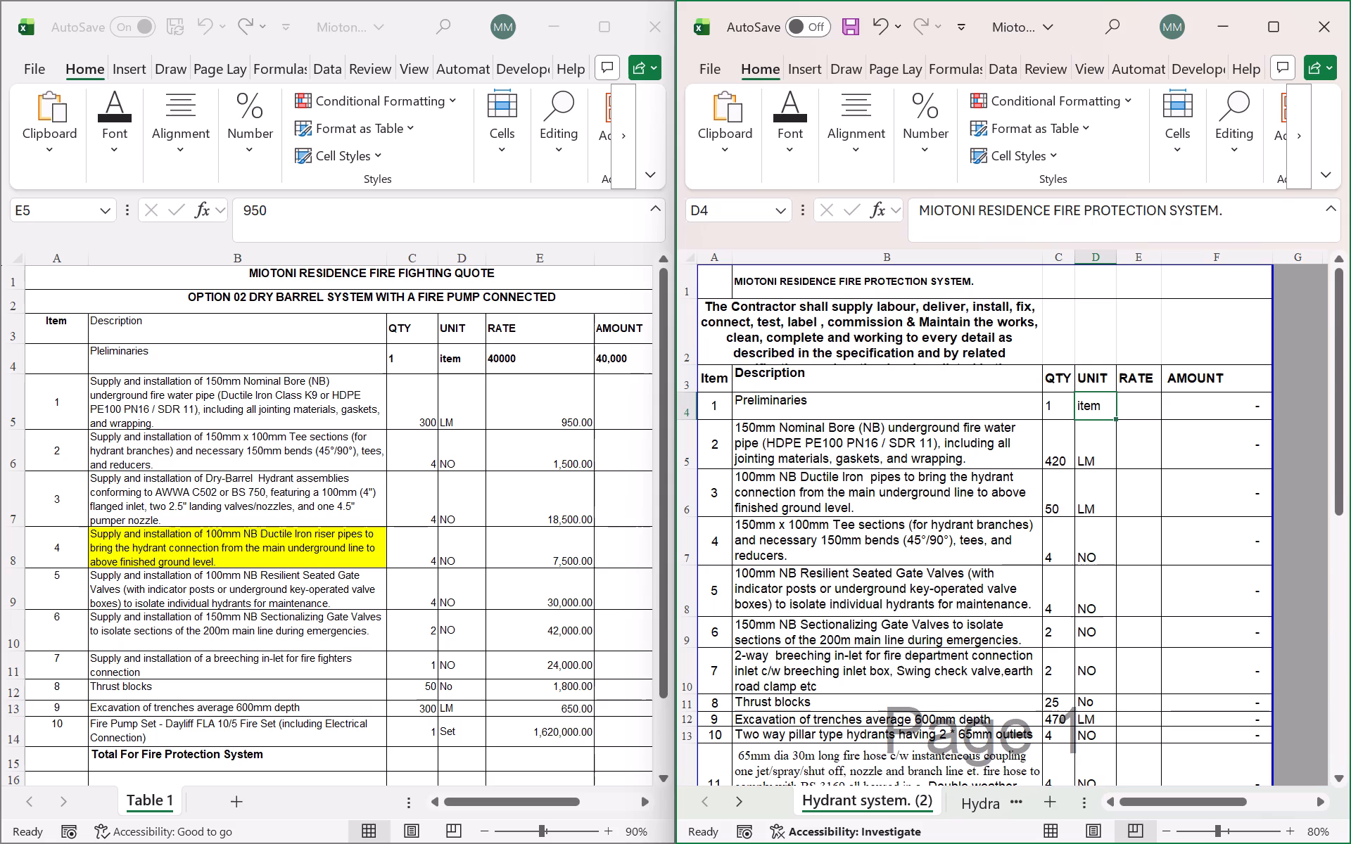
Resize row 2 so the whole contractor's note fits within the merged A2:B2 cell.
{"action": "double_click", "coordinate": [690, 362]}
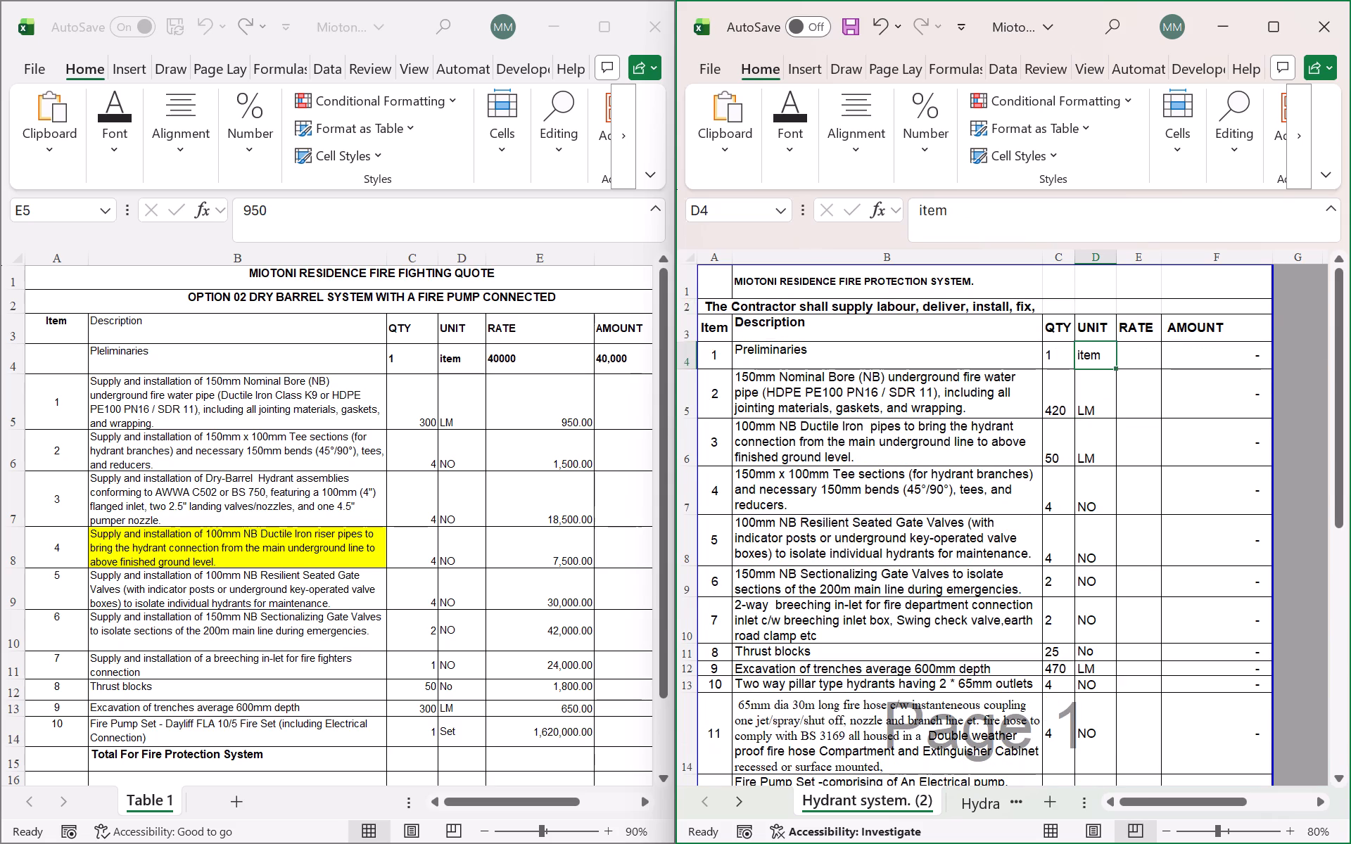
{"action": "left_click_drag", "start_coordinate": [689, 318], "coordinate": [689, 354]}
{"action": "left_click_drag", "start_coordinate": [689, 354], "coordinate": [689, 378]}
{"action": "left_click_drag", "start_coordinate": [689, 378], "coordinate": [687, 392]}
{"action": "left_click_drag", "start_coordinate": [687, 392], "coordinate": [685, 407]}
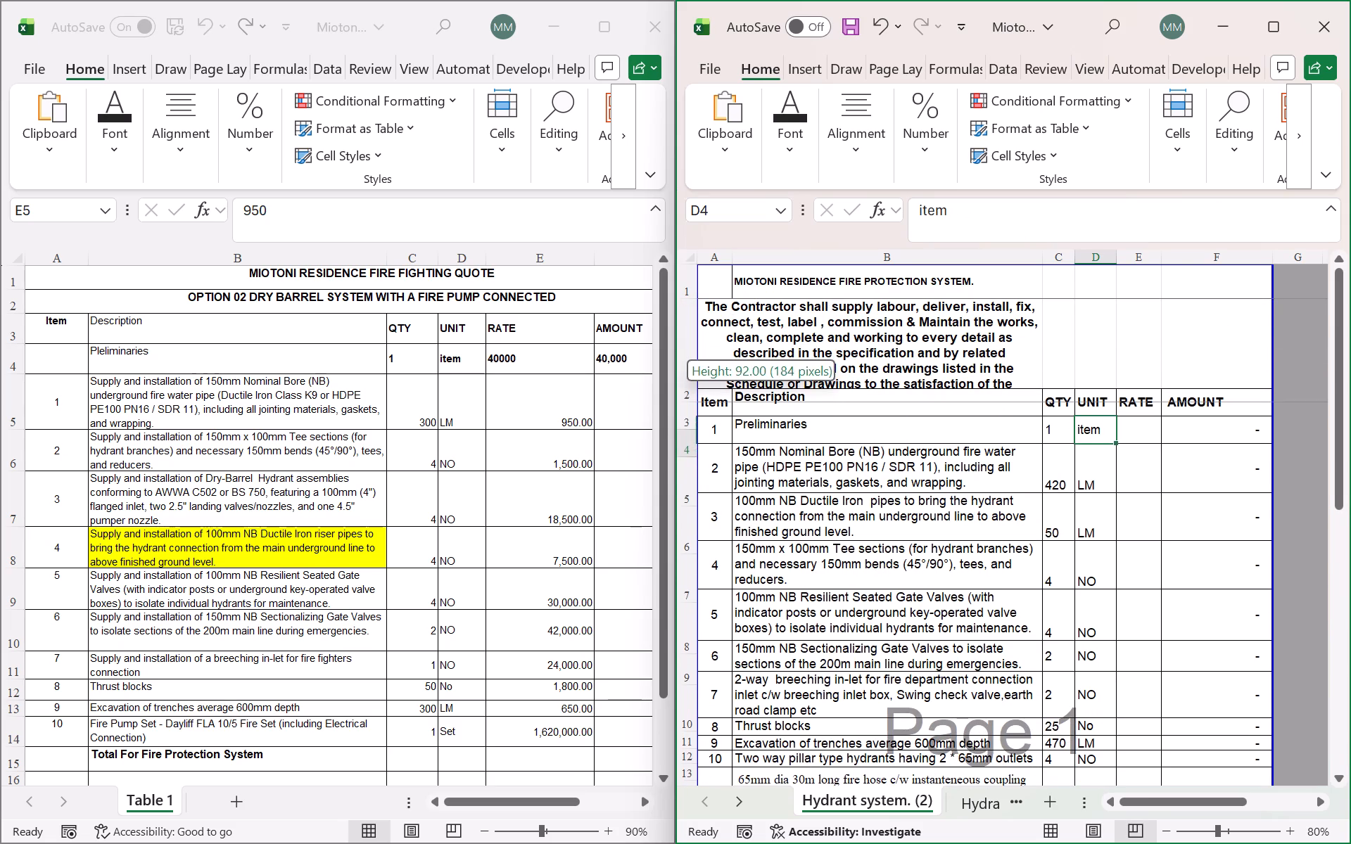
{"action": "left_click_drag", "start_coordinate": [685, 407], "coordinate": [685, 407]}
{"action": "left_click_drag", "start_coordinate": [685, 407], "coordinate": [685, 418]}
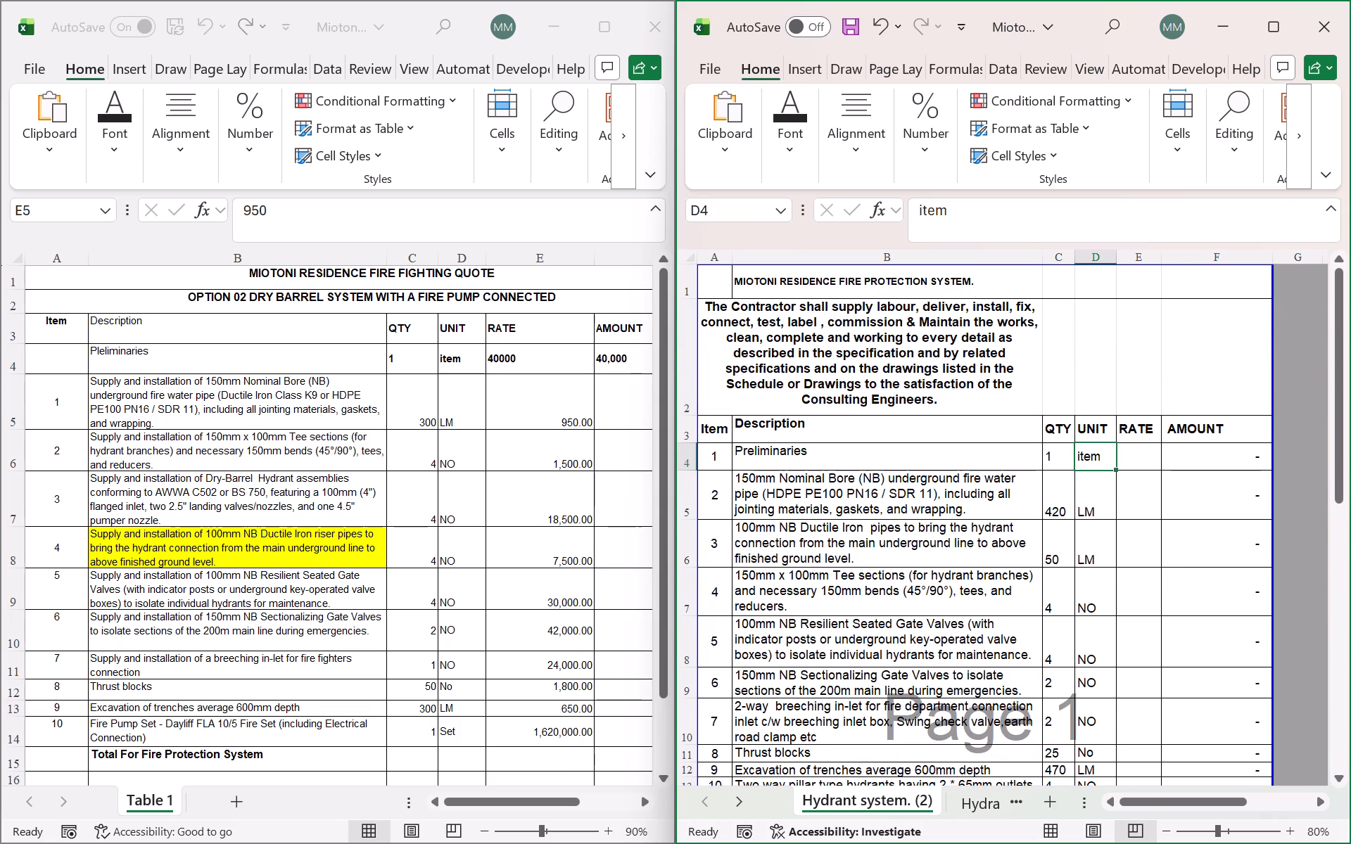
{"action": "left_click", "coordinate": [696, 414]}
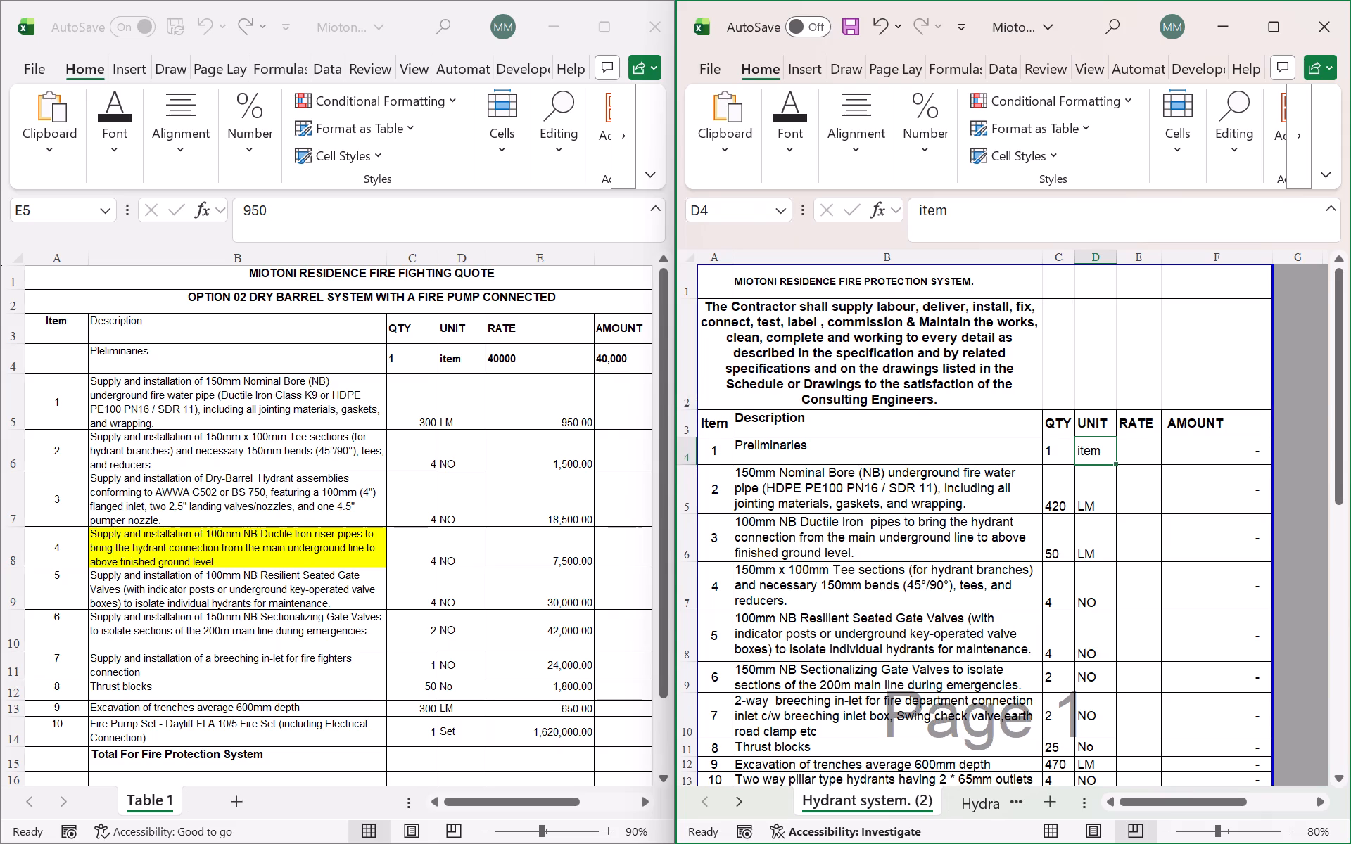
Duplicate the RATE and AMOUNT columns E:F by inserting a copy of them directly beside the originals.
{"action": "left_click_drag", "start_coordinate": [1149, 258], "coordinate": [1219, 263]}
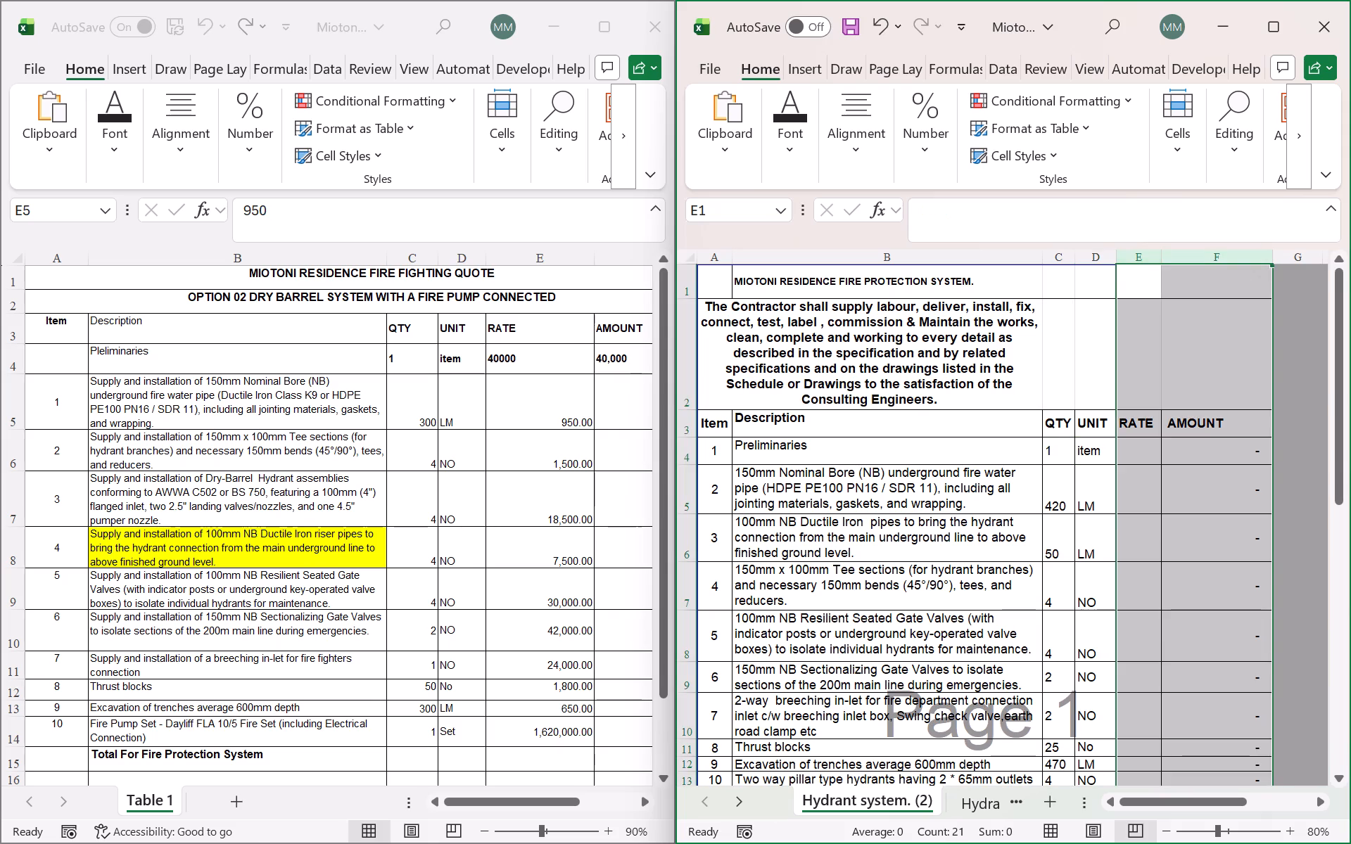
{"action": "key", "text": "ctrl+c"}
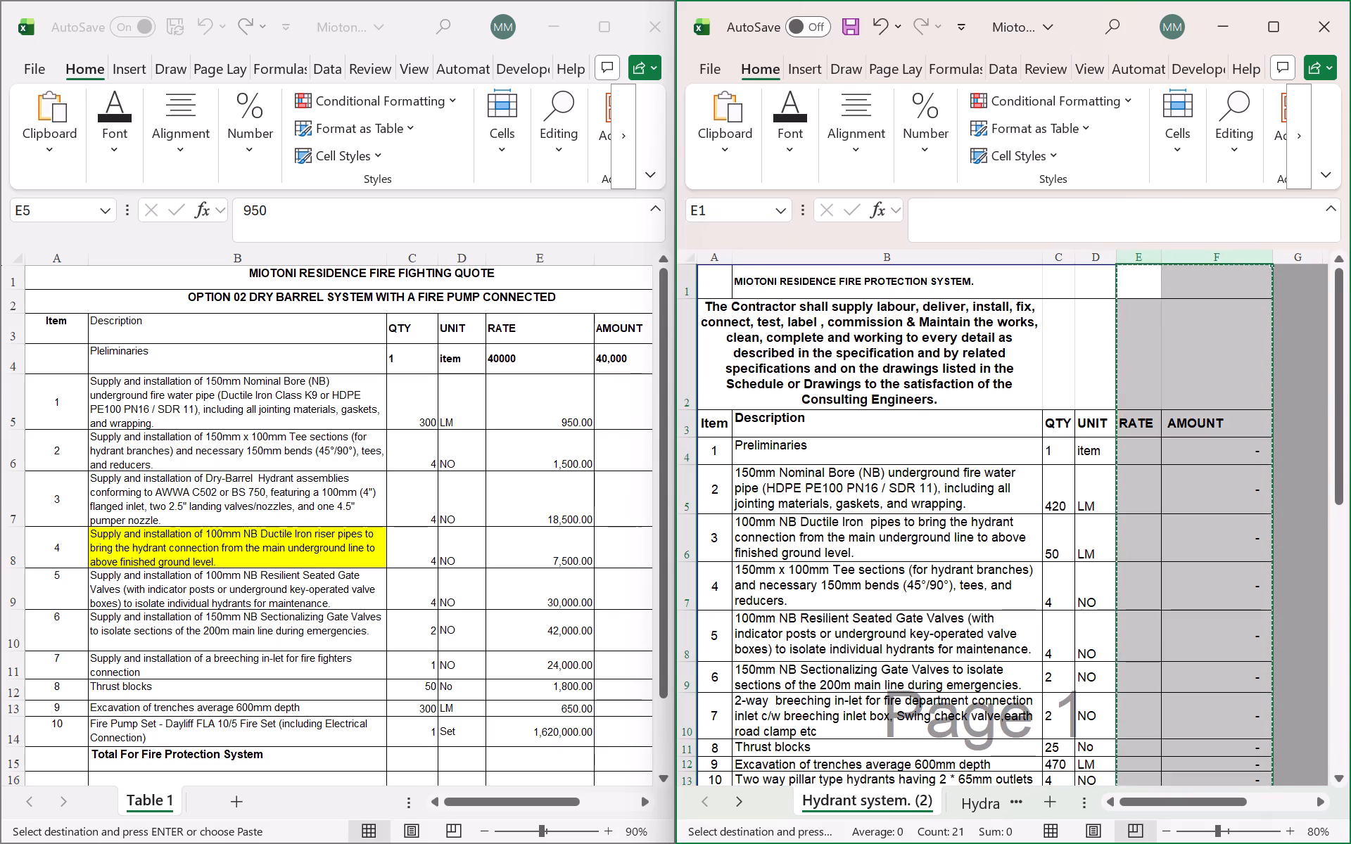
{"action": "left_click", "coordinate": [1148, 284]}
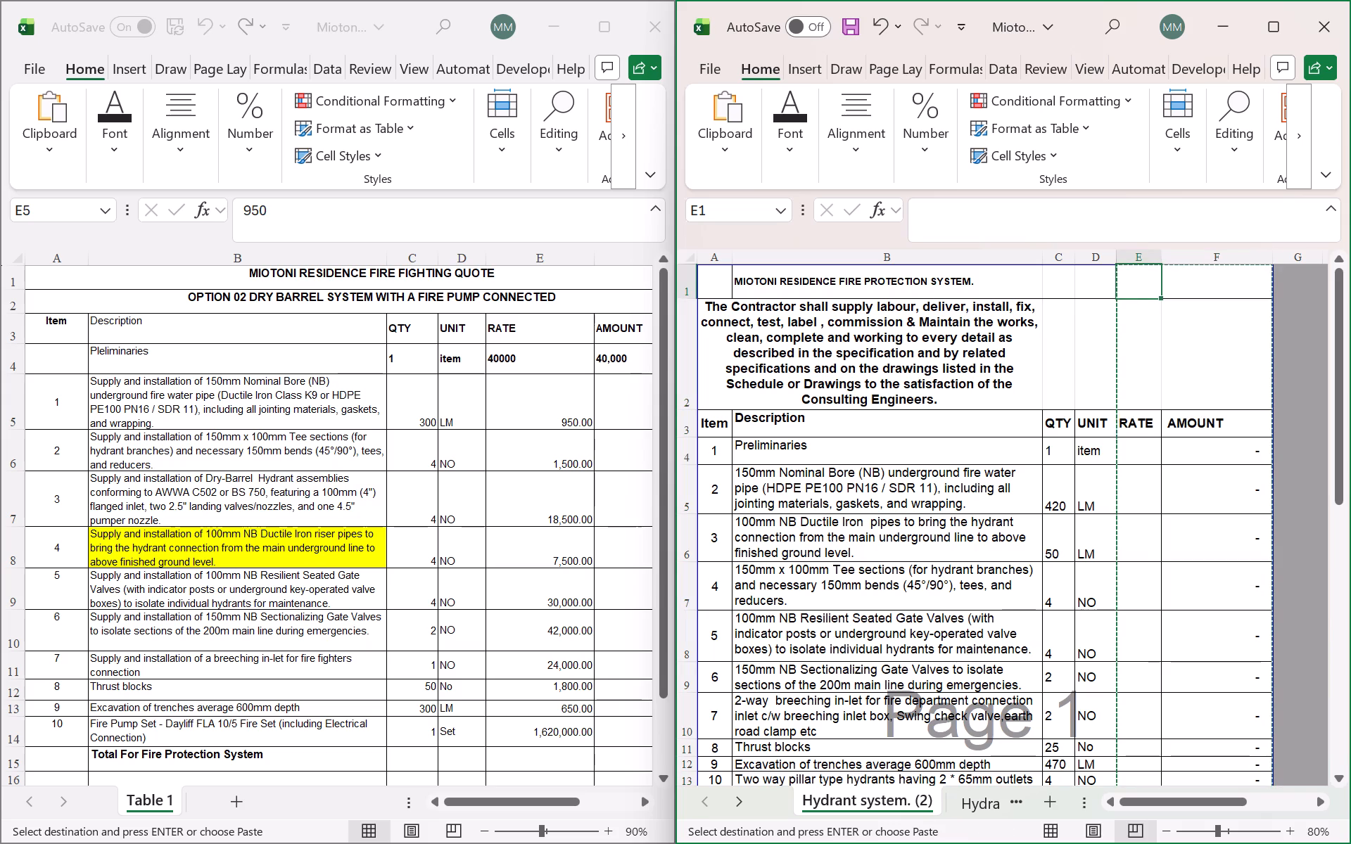
{"action": "right_click", "coordinate": [1148, 284]}
{"action": "left_click", "coordinate": [992, 481]}
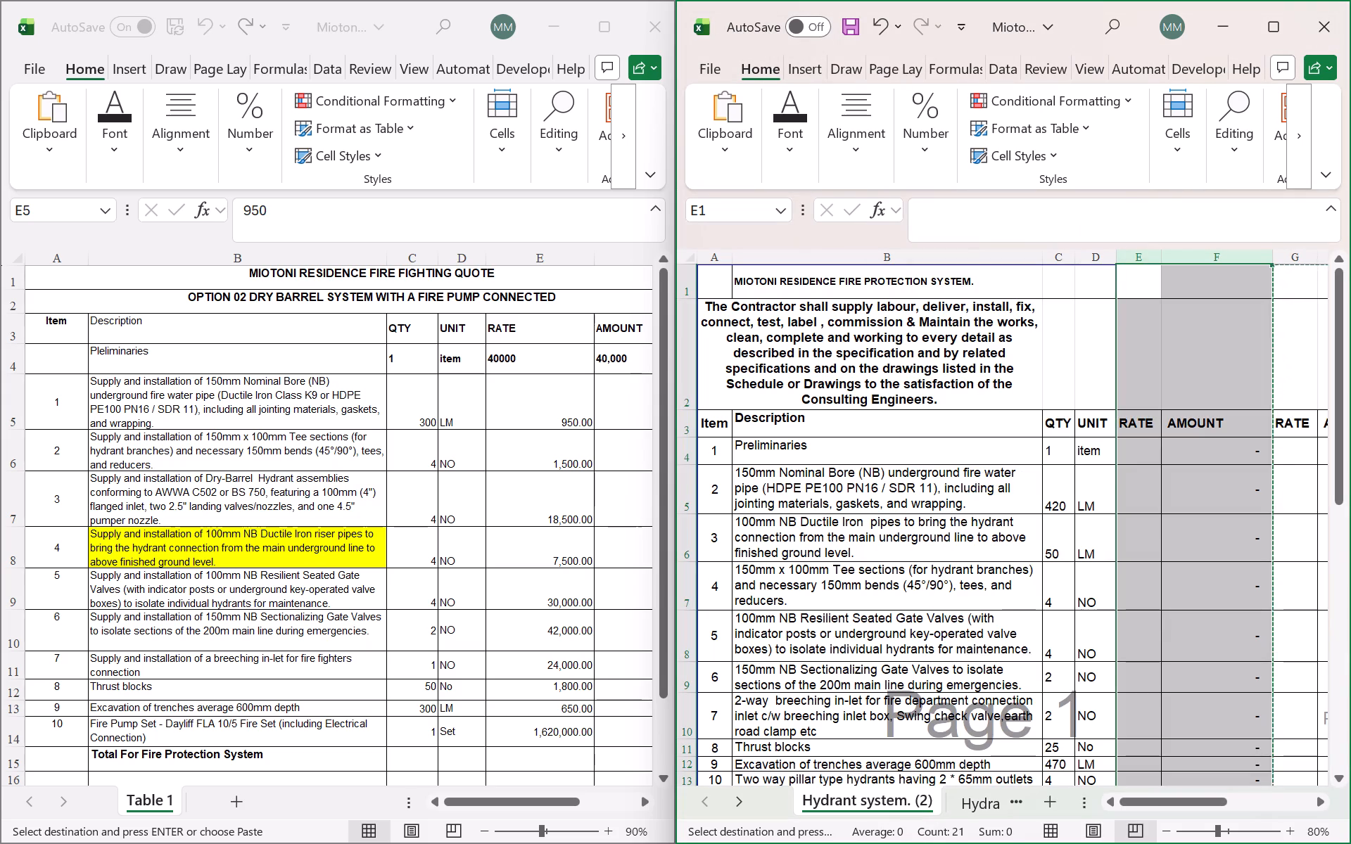
{"action": "key", "text": "Escape"}
{"action": "key", "text": "Escape"}
{"action": "left_click", "coordinate": [1275, 445]}
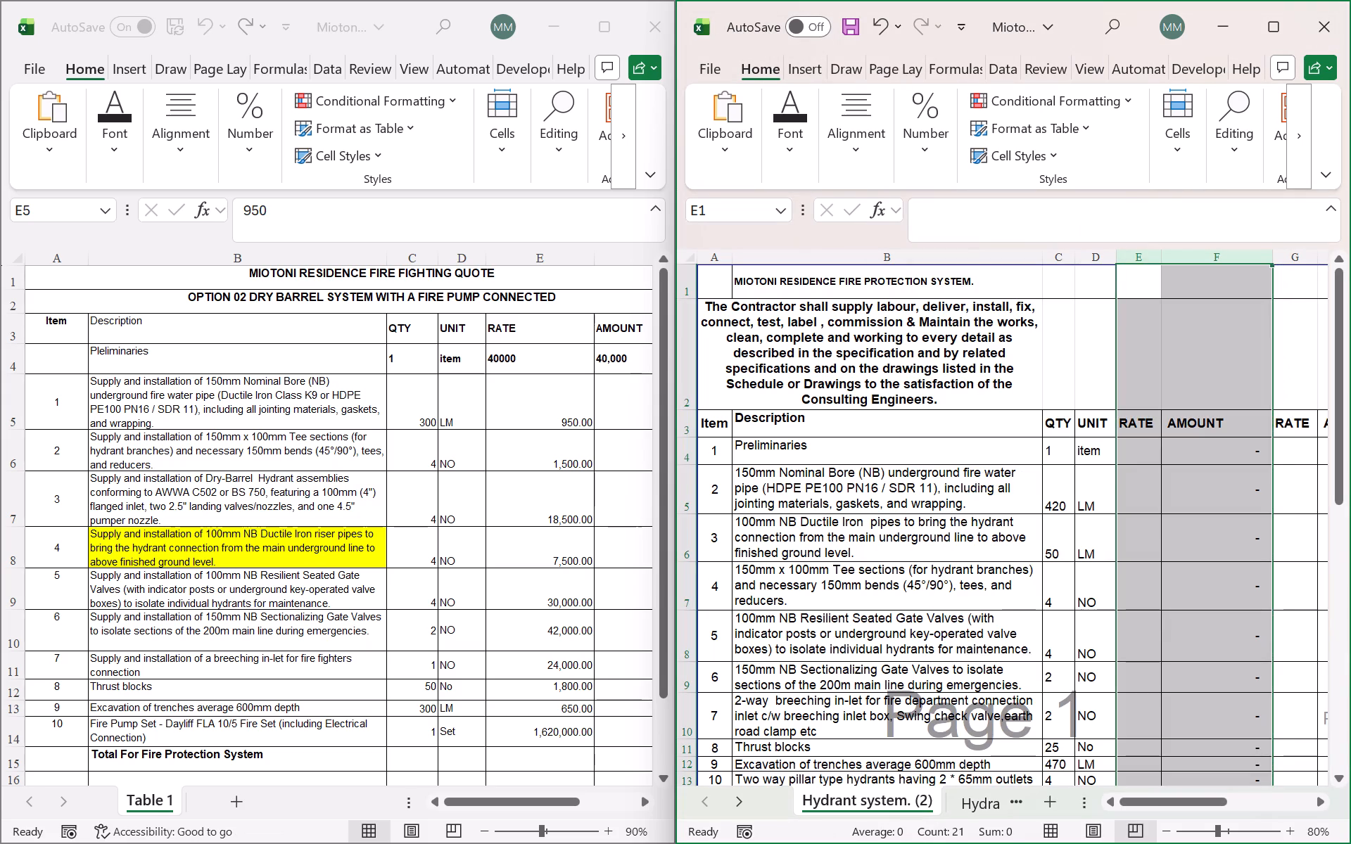
{"action": "left_click", "coordinate": [1301, 465]}
Enter a rate of 1547.9 in E5 for item 2, the 150mm Nominal Bore underground fire water pipe.
{"action": "left_click", "coordinate": [1149, 444]}
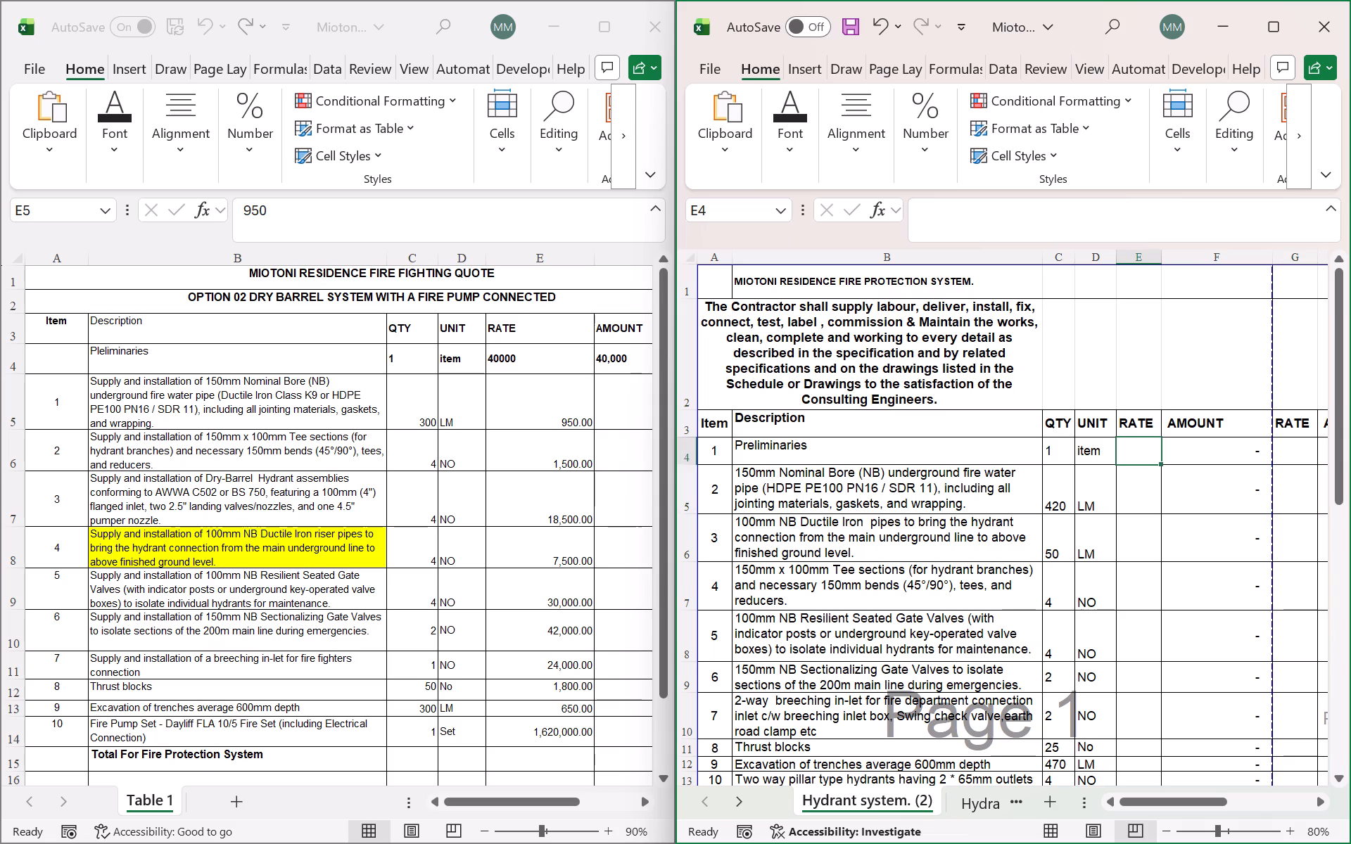
{"action": "left_click", "coordinate": [1135, 504]}
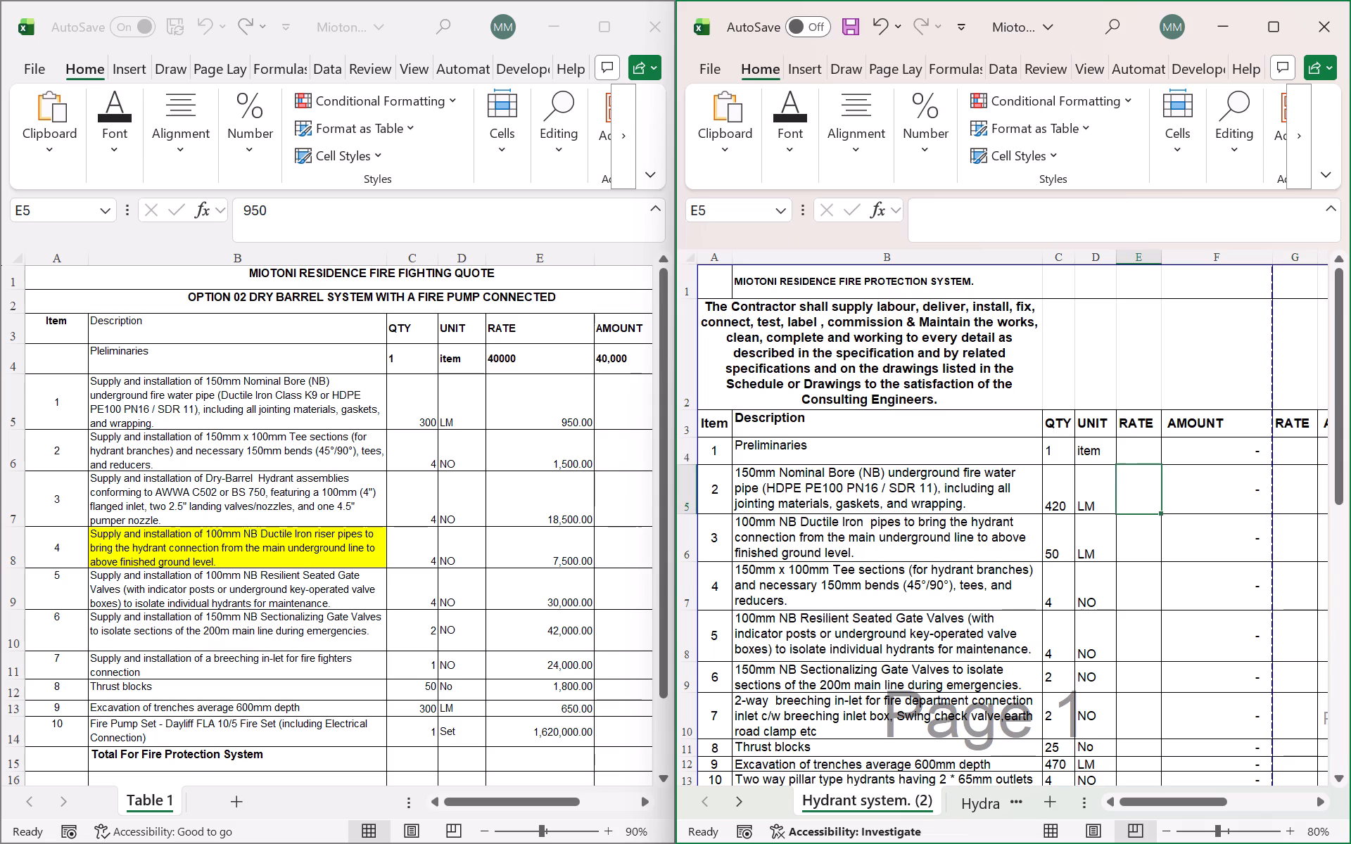
{"action": "key", "text": "1"}
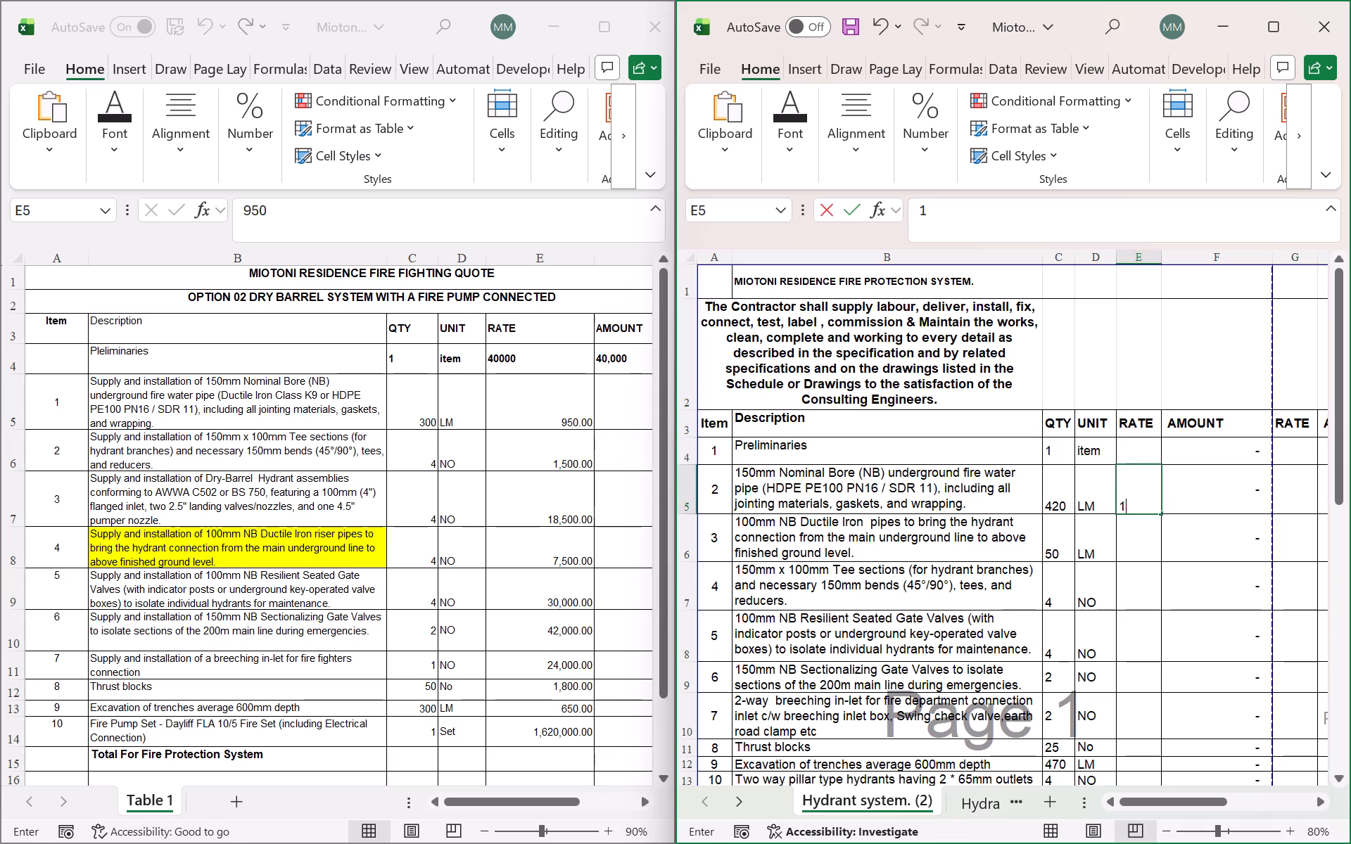
{"action": "key", "text": "5"}
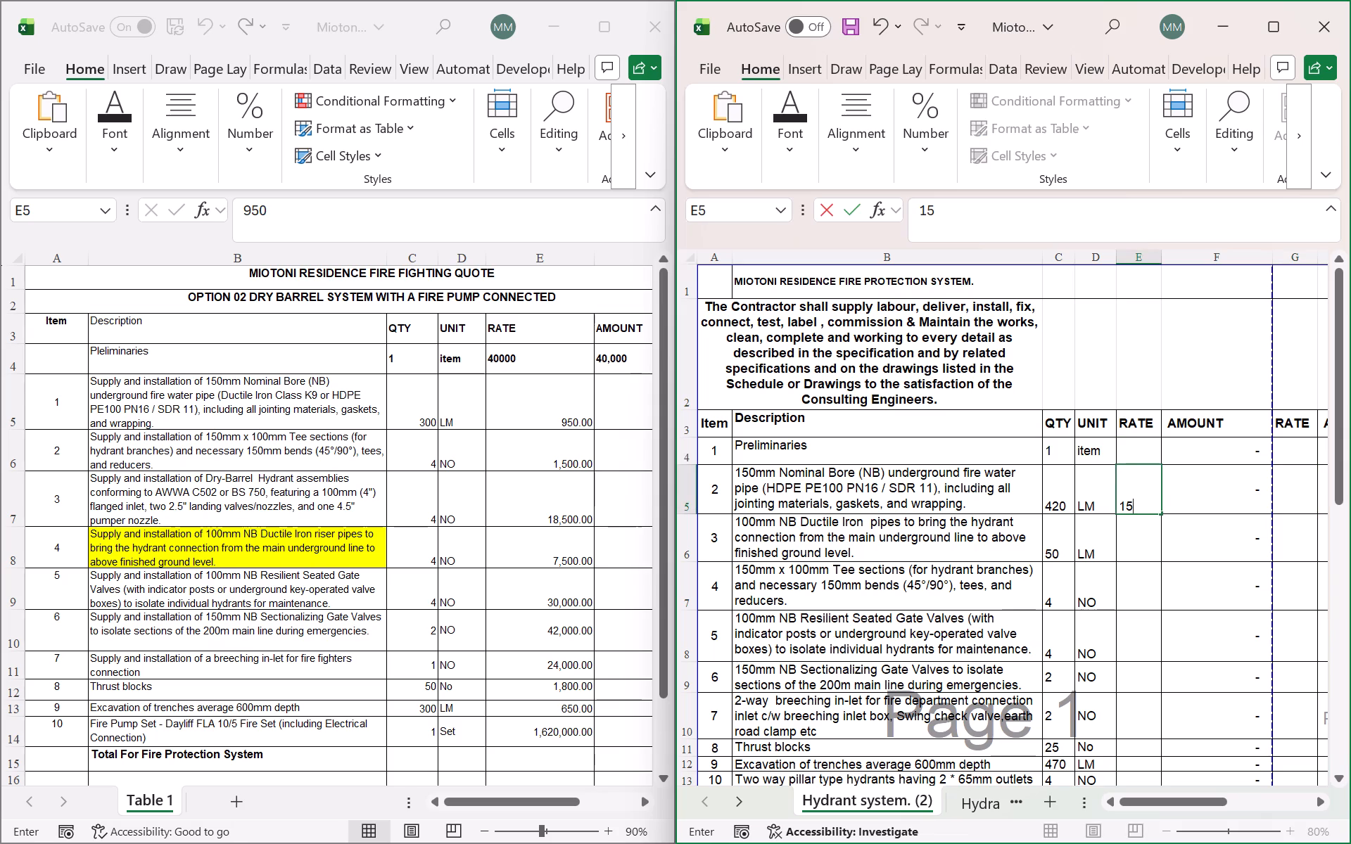
{"action": "type", "text": "47."}
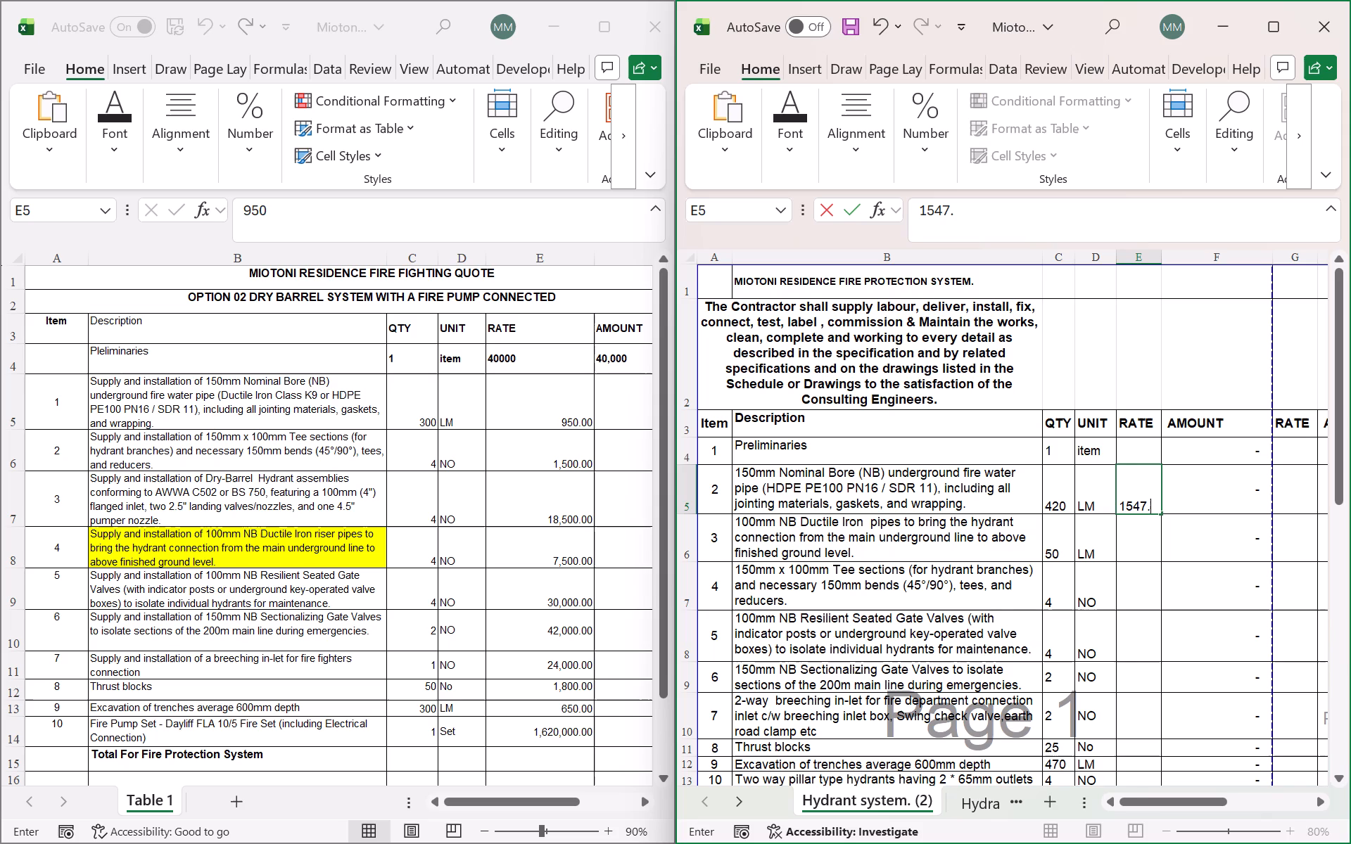
{"action": "key", "text": "9"}
{"action": "left_click", "coordinate": [1221, 624]}
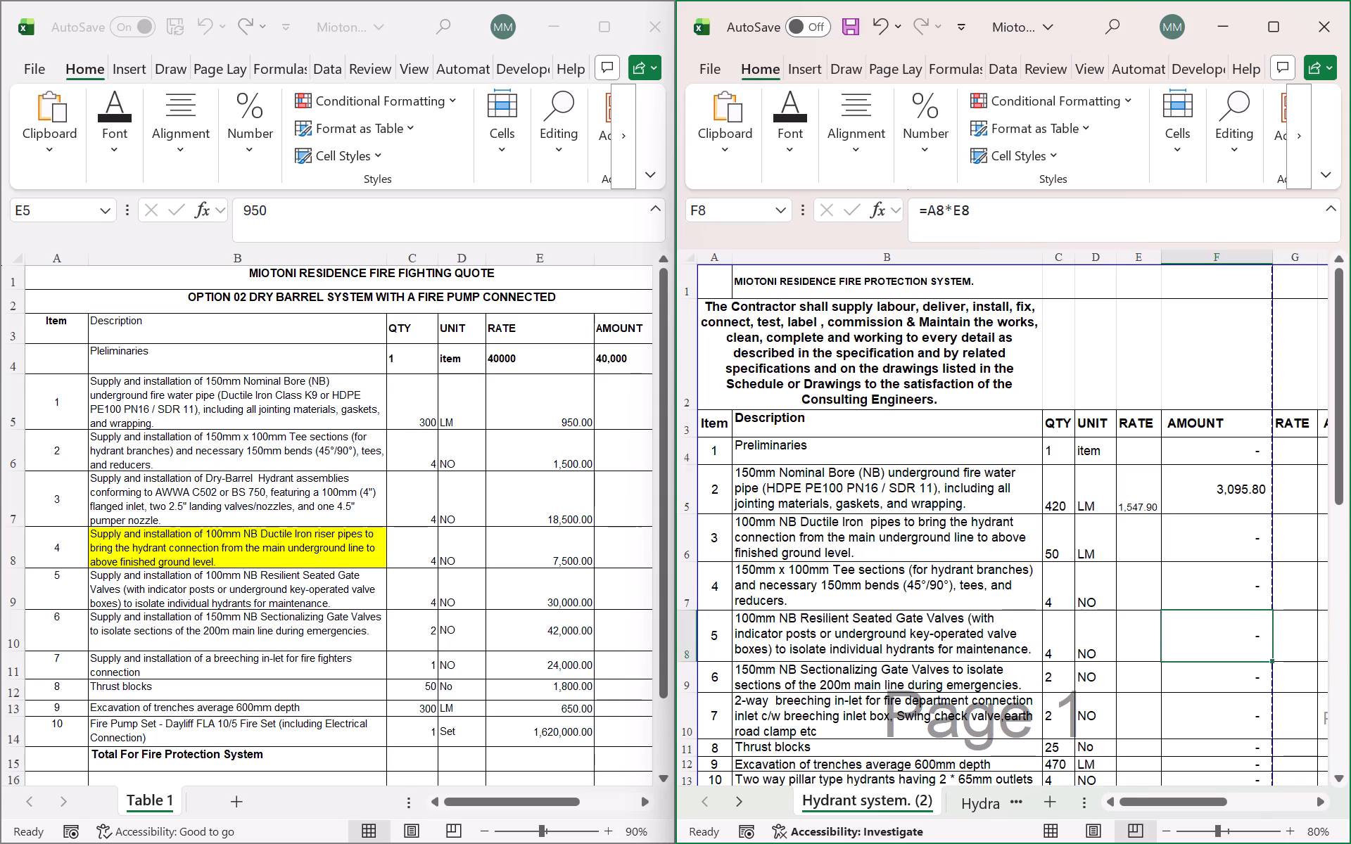
Correct the AMOUNT formulas in F5 and F4 to multiply quantity by rate, as =C5*E5 and =C4*E4.
{"action": "double_click", "coordinate": [1224, 497]}
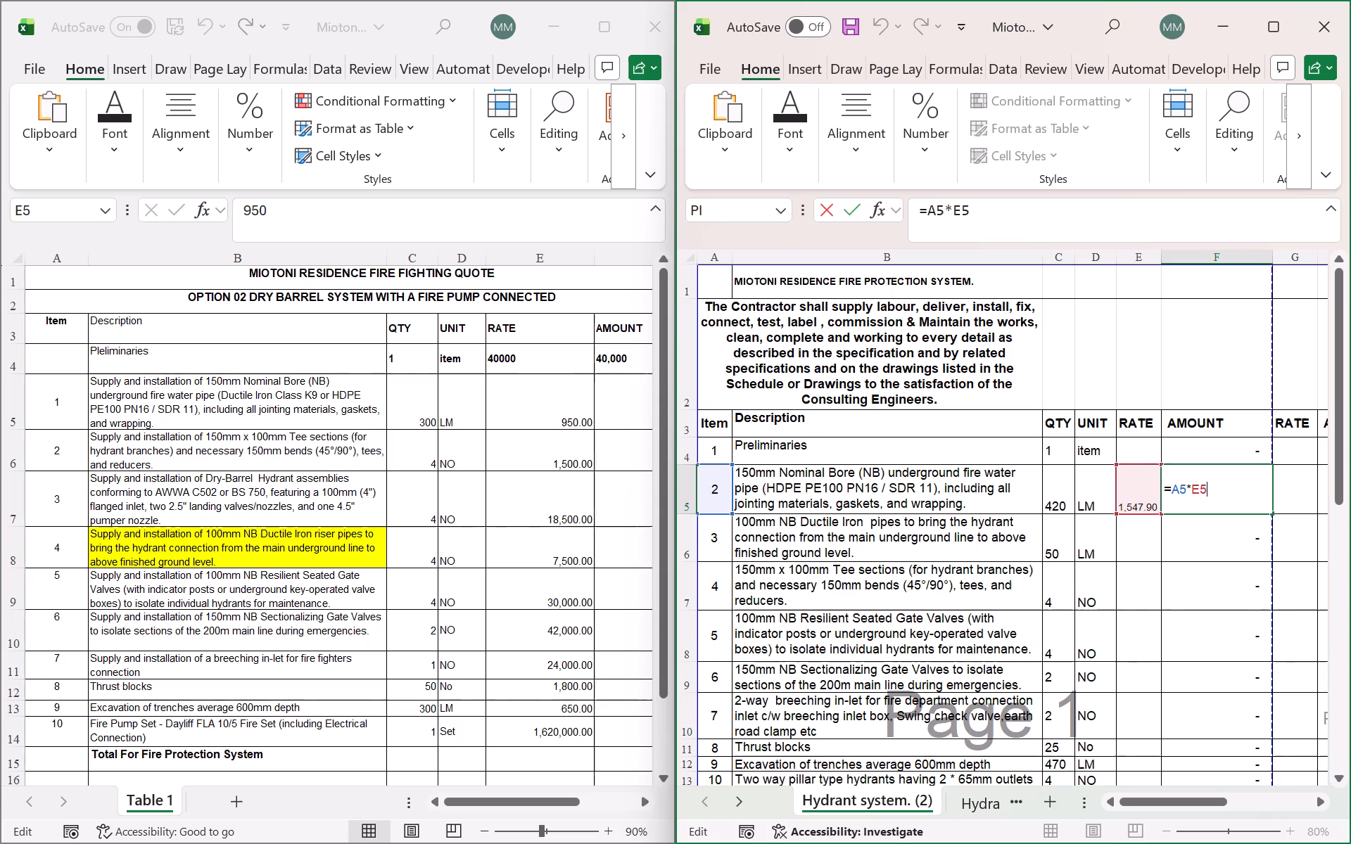
{"action": "left_click_drag", "start_coordinate": [730, 497], "coordinate": [1052, 501]}
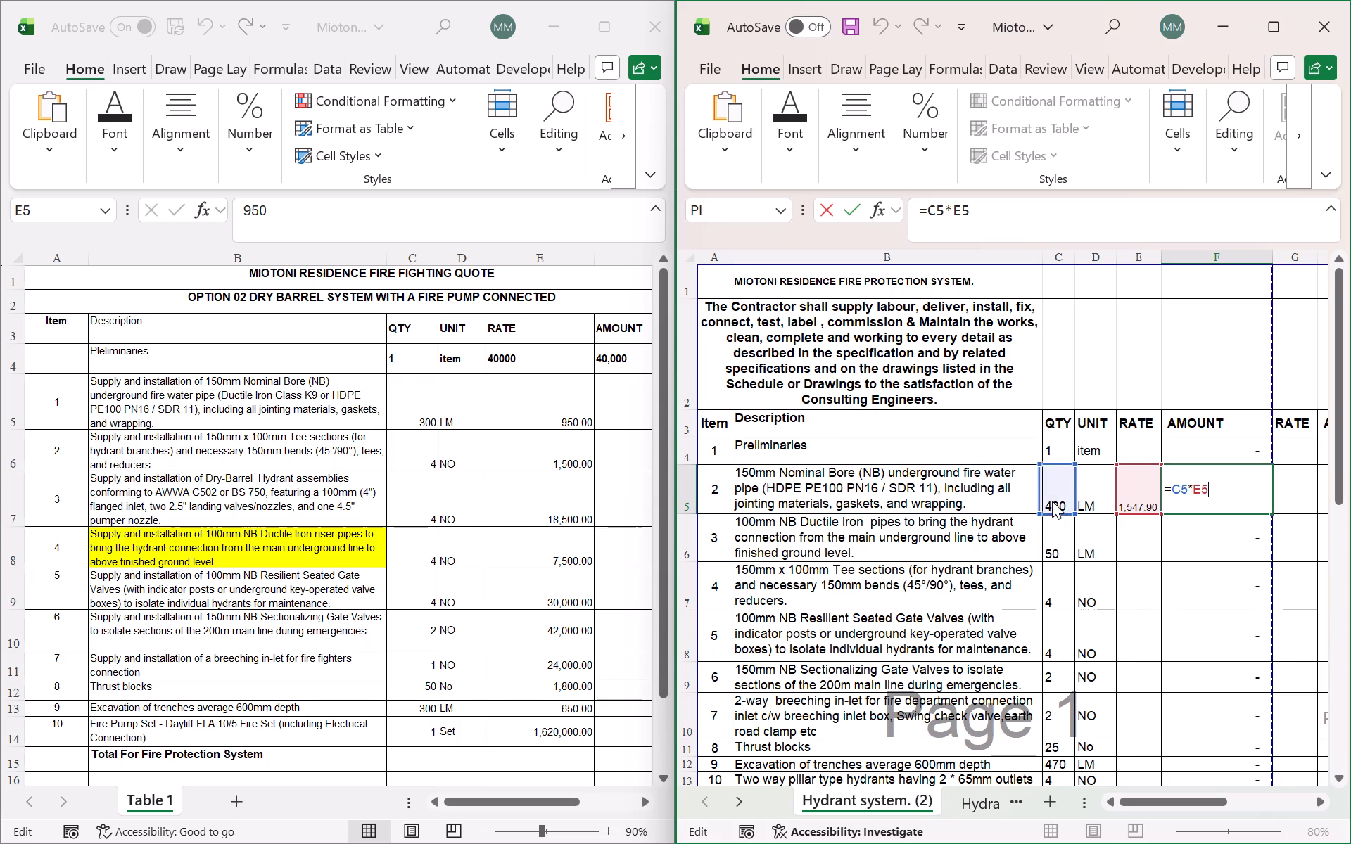
{"action": "left_click_drag", "start_coordinate": [1052, 501], "coordinate": [1055, 501]}
{"action": "key", "text": "Return"}
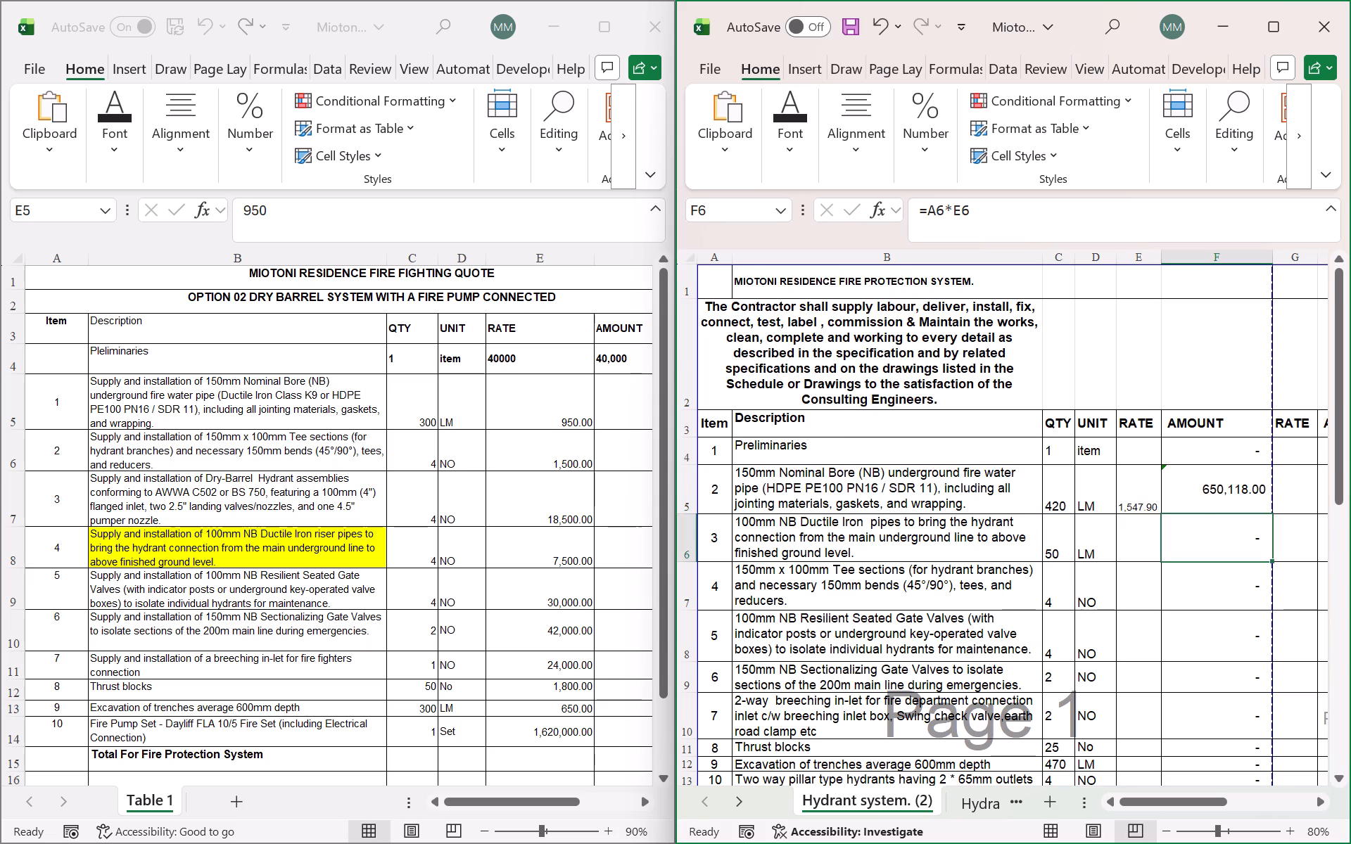
{"action": "double_click", "coordinate": [1210, 452]}
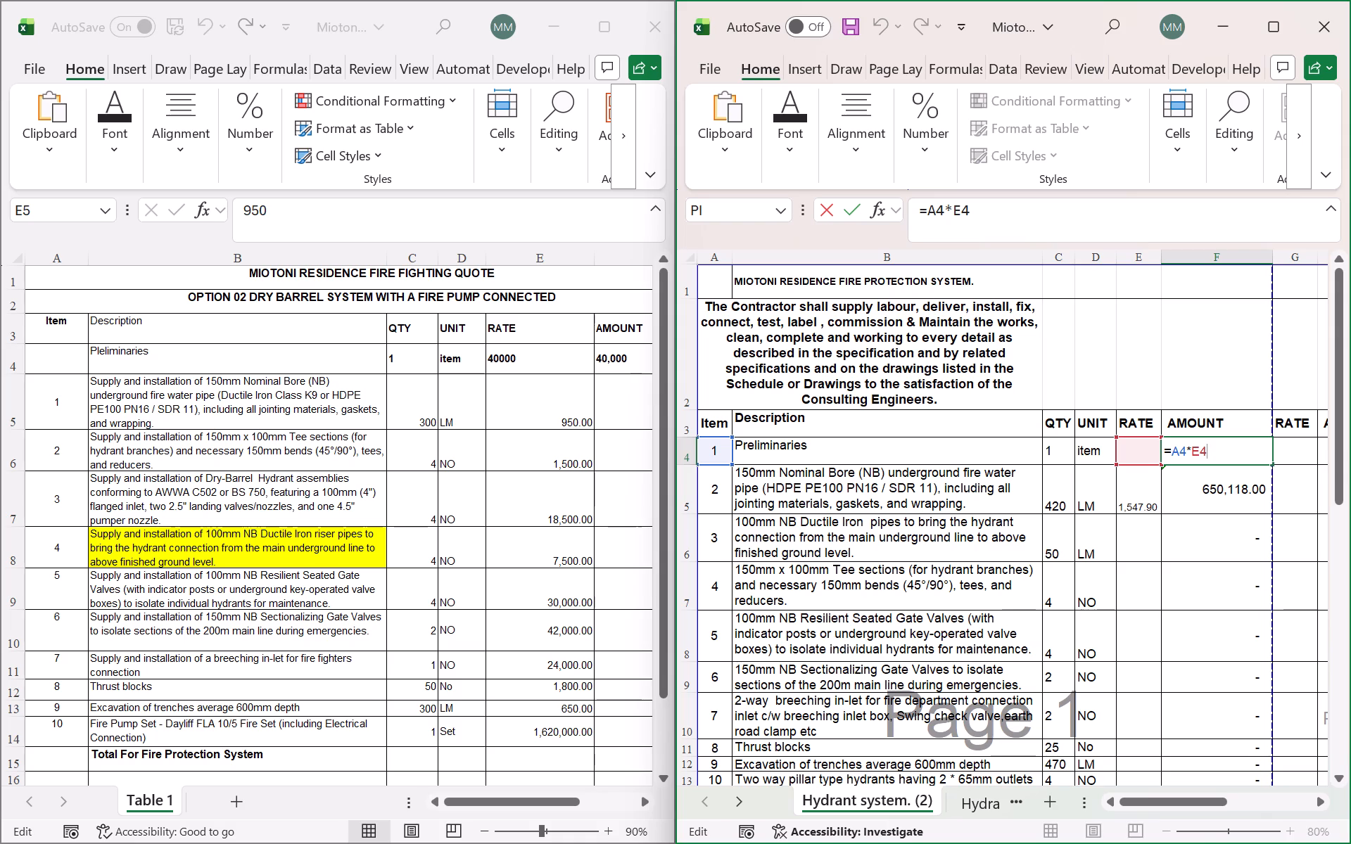
{"action": "left_click_drag", "start_coordinate": [732, 452], "coordinate": [1058, 449]}
{"action": "key", "text": "Return"}
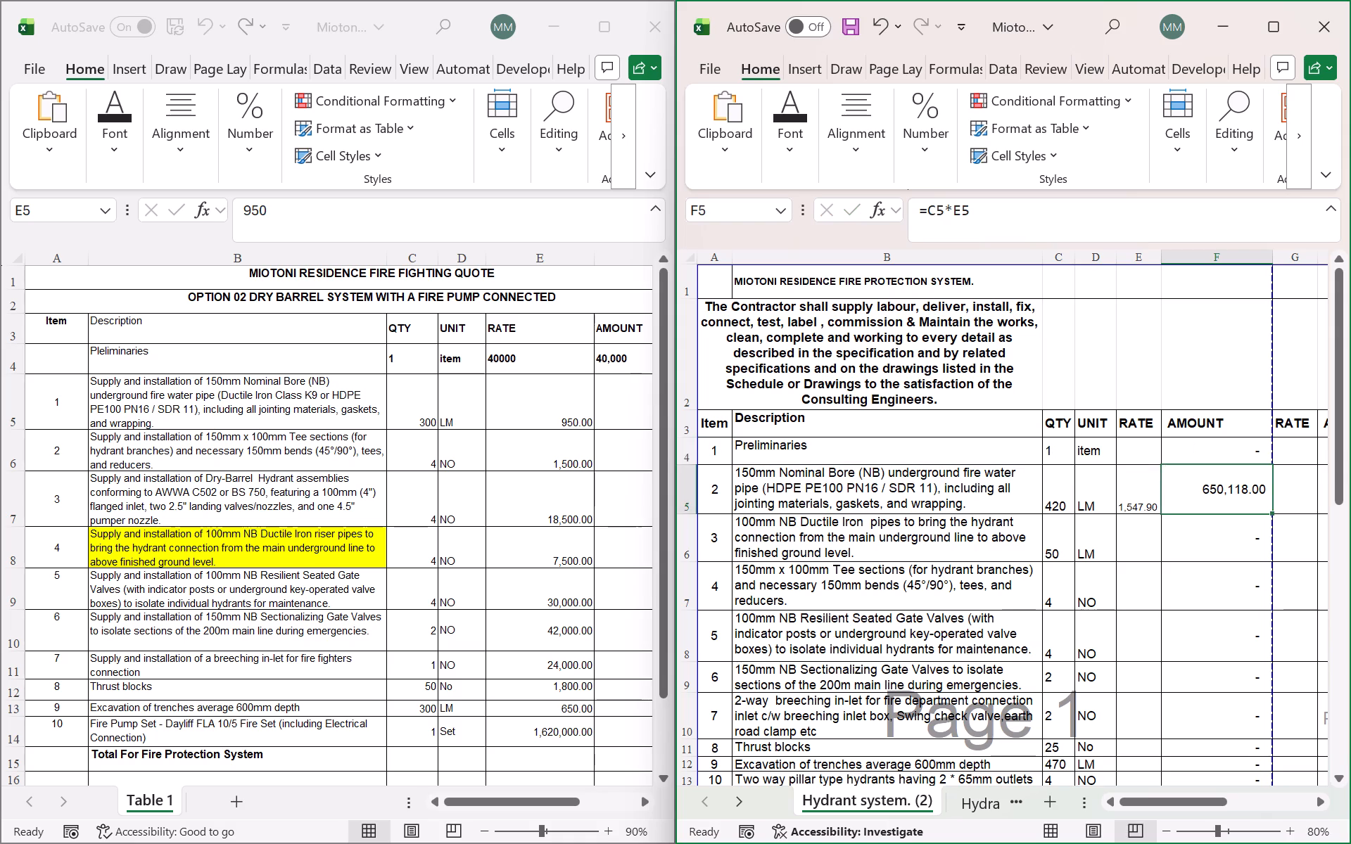
Fill the F5 amount formula down the AMOUNT column to item 16 in row 19.
{"action": "left_click", "coordinate": [1228, 478]}
{"action": "left_click_drag", "start_coordinate": [1269, 515], "coordinate": [1269, 629]}
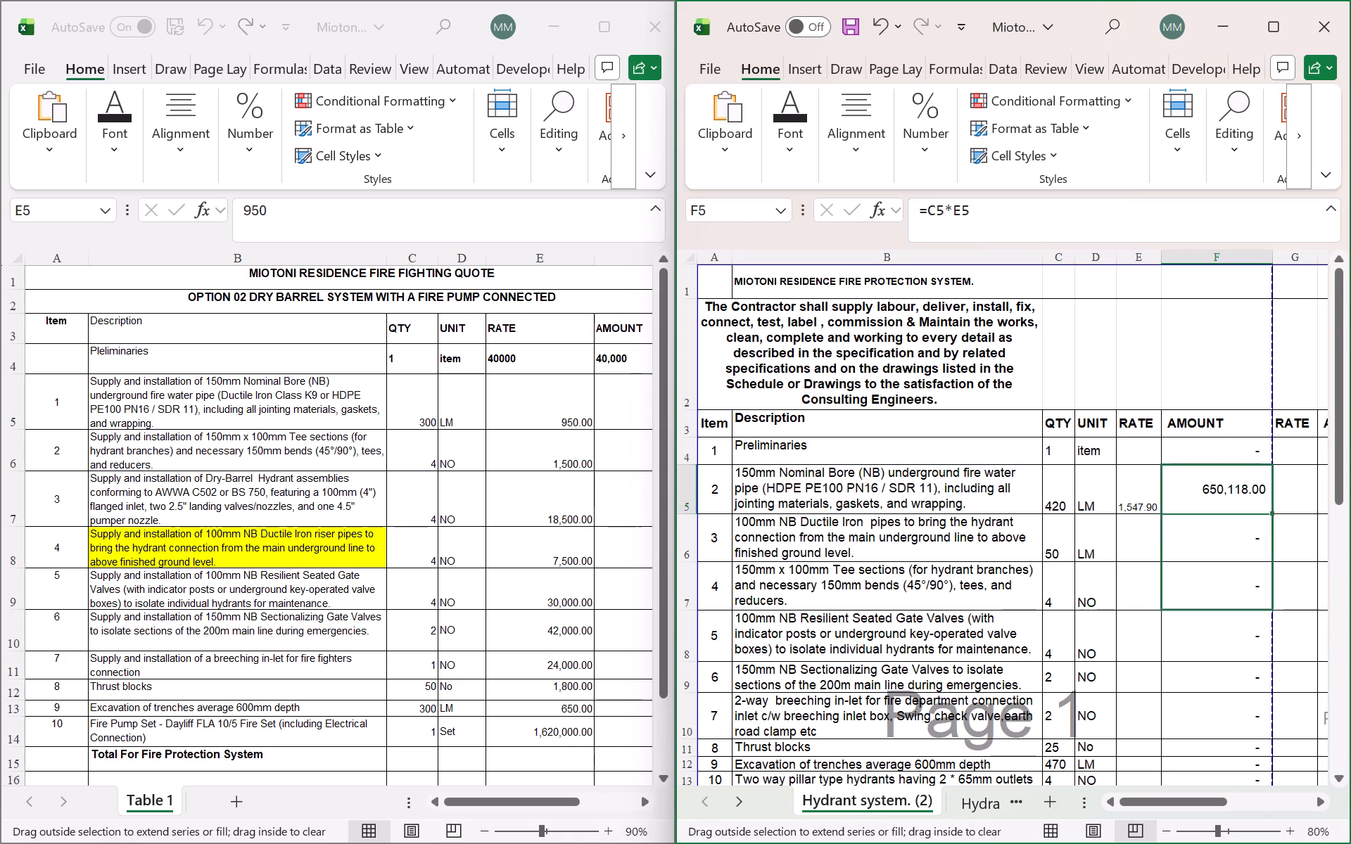
{"action": "left_click_drag", "start_coordinate": [1269, 629], "coordinate": [1255, 796]}
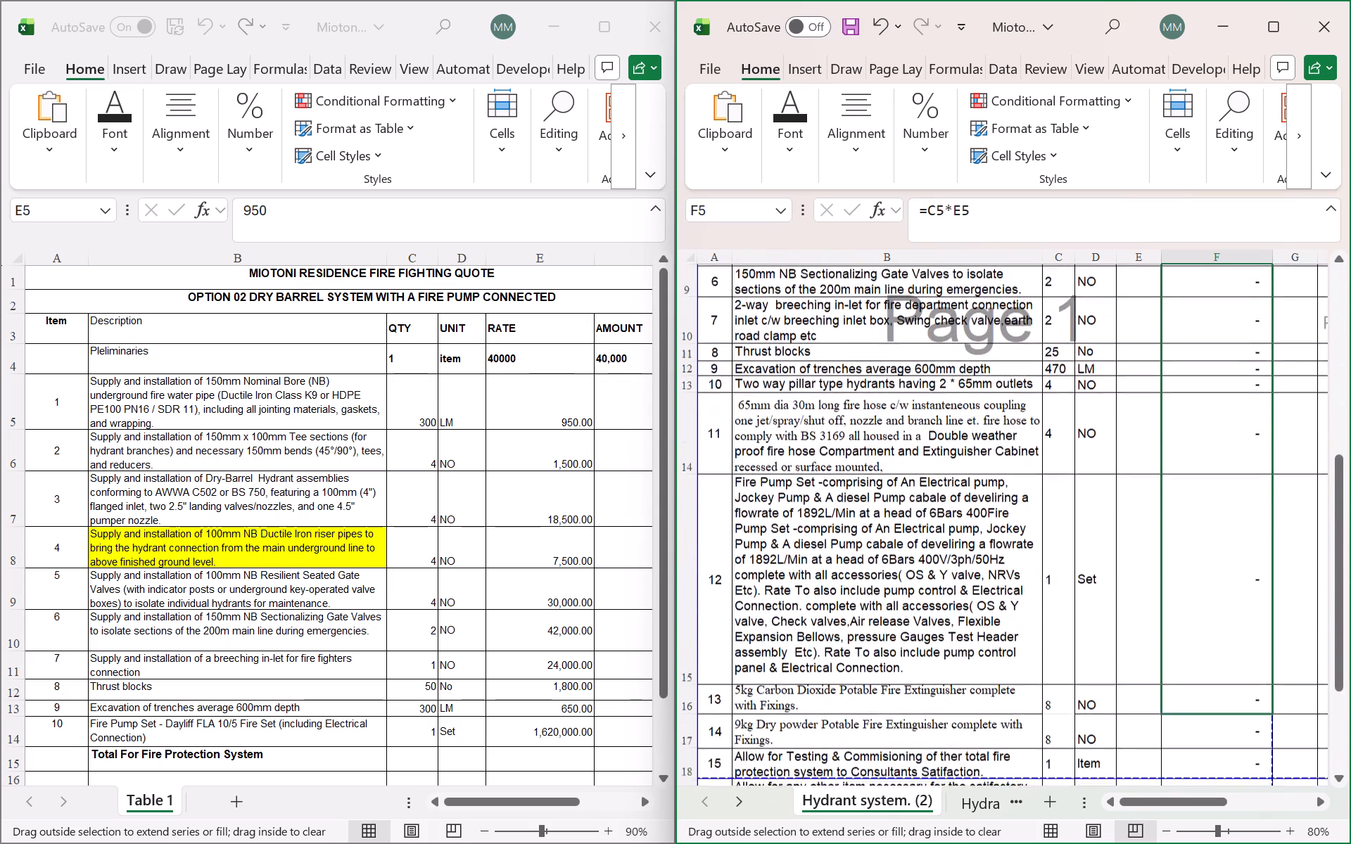
{"action": "left_click_drag", "start_coordinate": [1255, 796], "coordinate": [1252, 731]}
Check the formulas behind the total excluding VAT, the VAT and the total including VAT in F20:F22.
{"action": "scroll", "coordinate": [1240, 497], "scroll_direction": "down", "scroll_amount": 1}
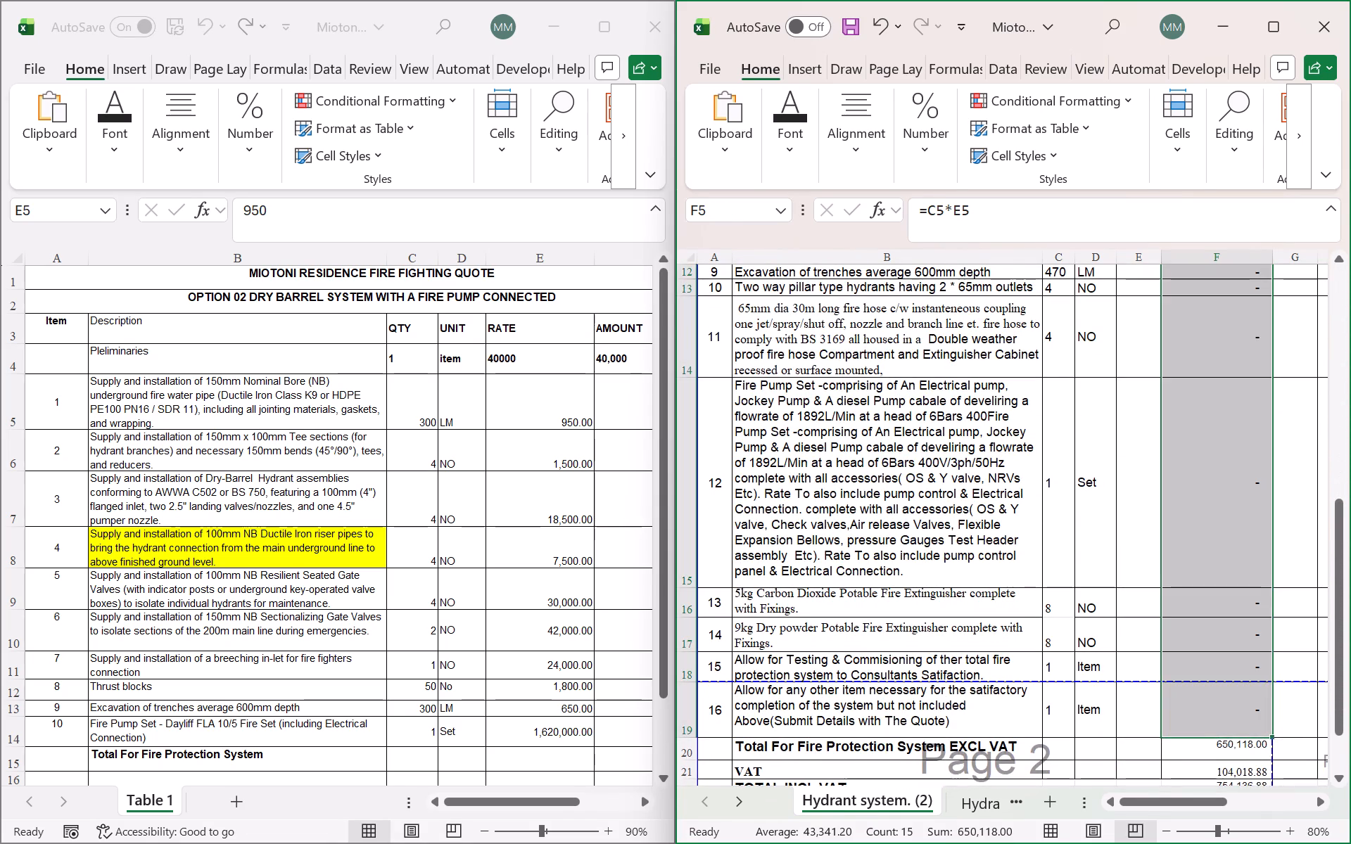
{"action": "scroll", "coordinate": [1240, 497], "scroll_direction": "down", "scroll_amount": 1}
{"action": "left_click", "coordinate": [1230, 660]}
{"action": "double_click", "coordinate": [1230, 660]}
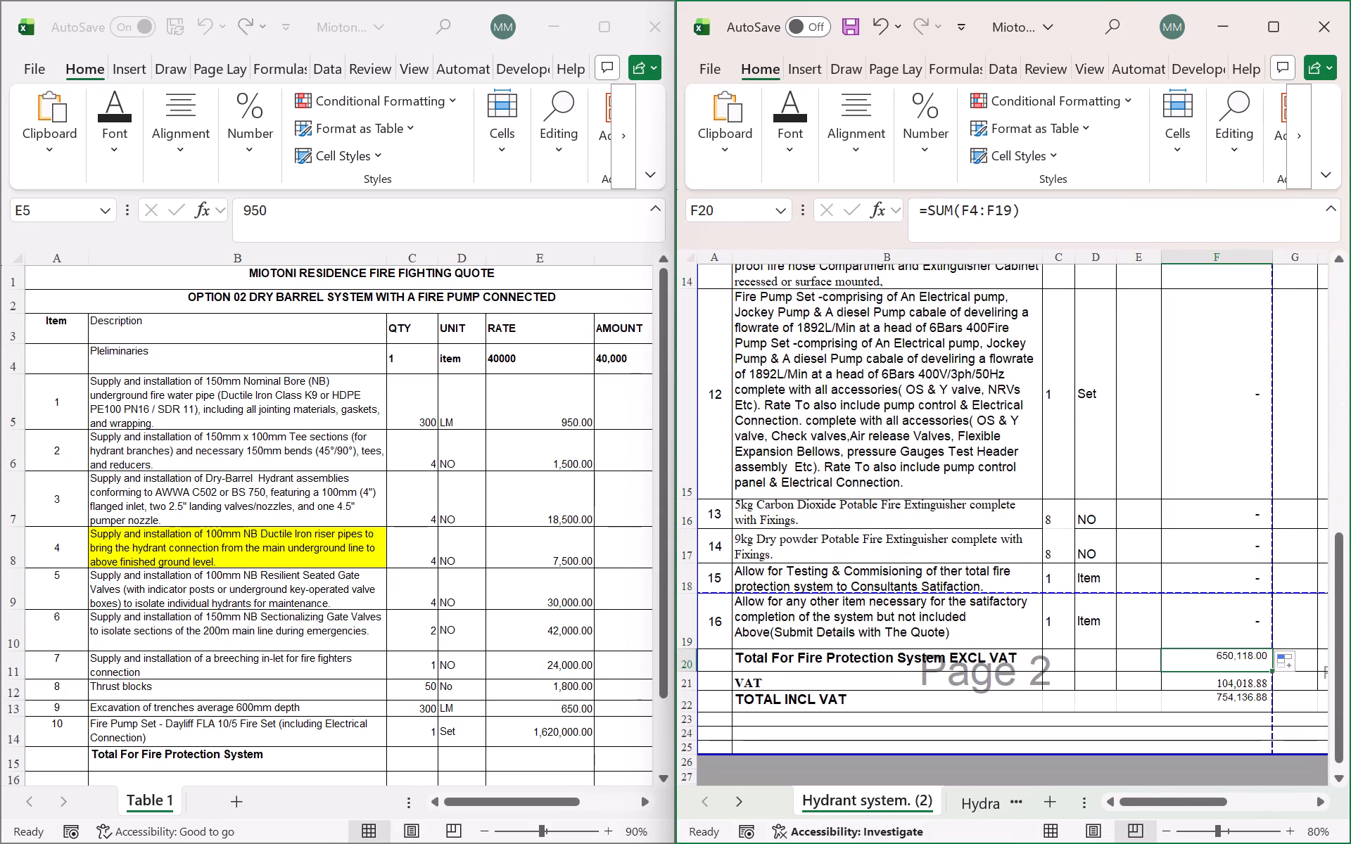
{"action": "triple_click", "coordinate": [1236, 684]}
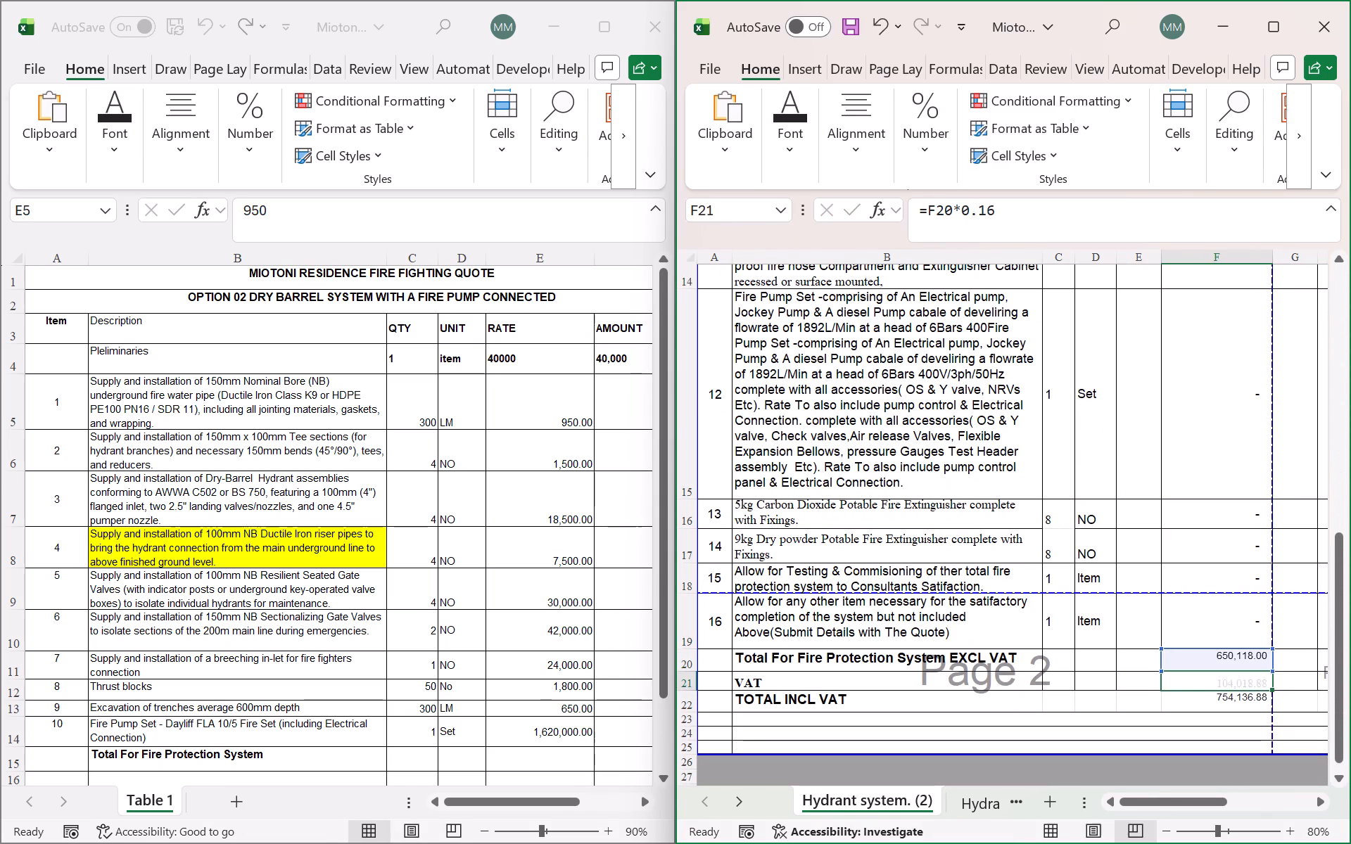
{"action": "left_click", "coordinate": [1238, 703]}
{"action": "double_click", "coordinate": [1238, 702]}
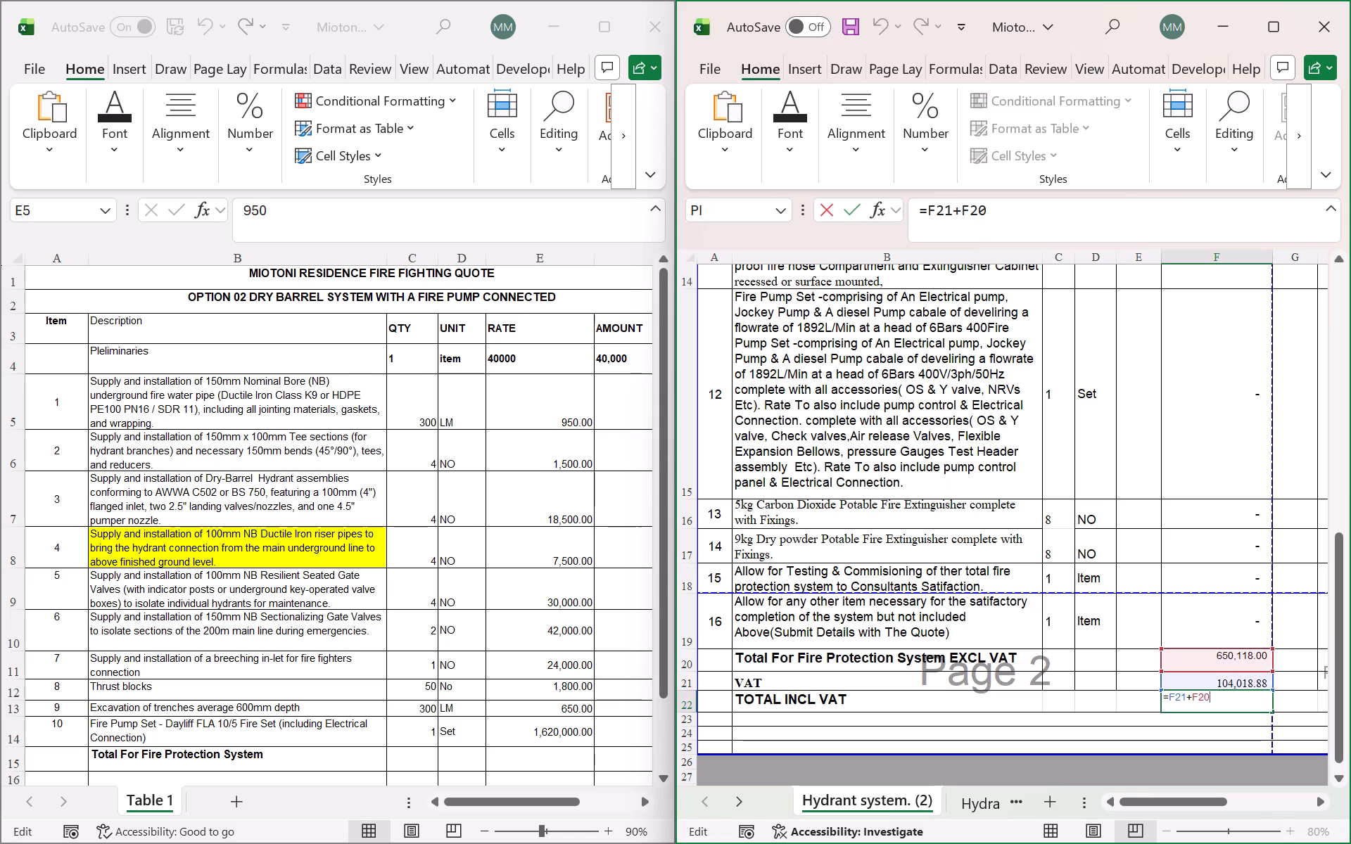
{"action": "key", "text": "Return"}
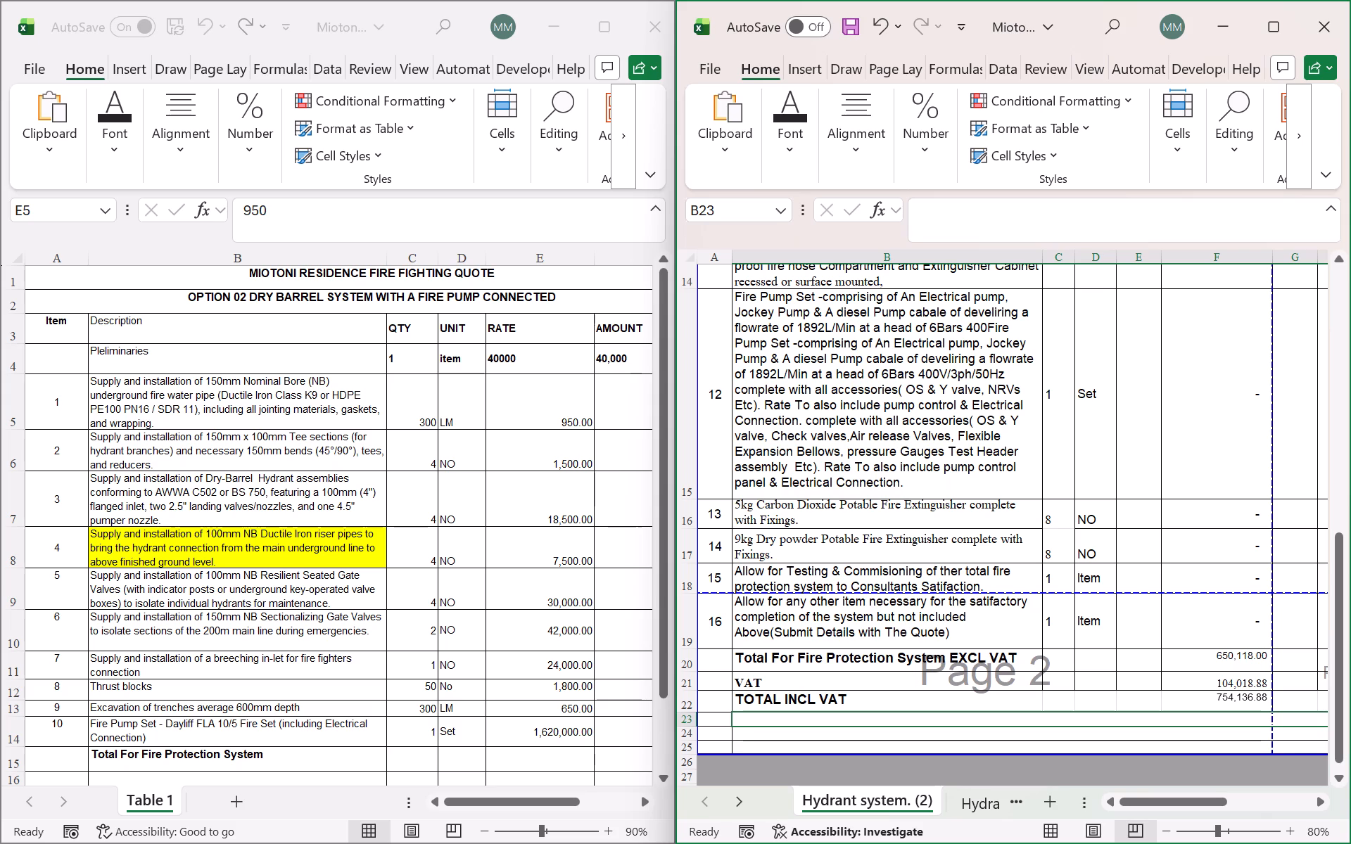
Copy the cell formatting of the item 2 amount in F5 onto its rate in E5 with Format Painter.
{"action": "scroll", "coordinate": [1284, 653], "scroll_direction": "up", "scroll_amount": 1}
{"action": "scroll", "coordinate": [1092, 567], "scroll_direction": "up", "scroll_amount": 1}
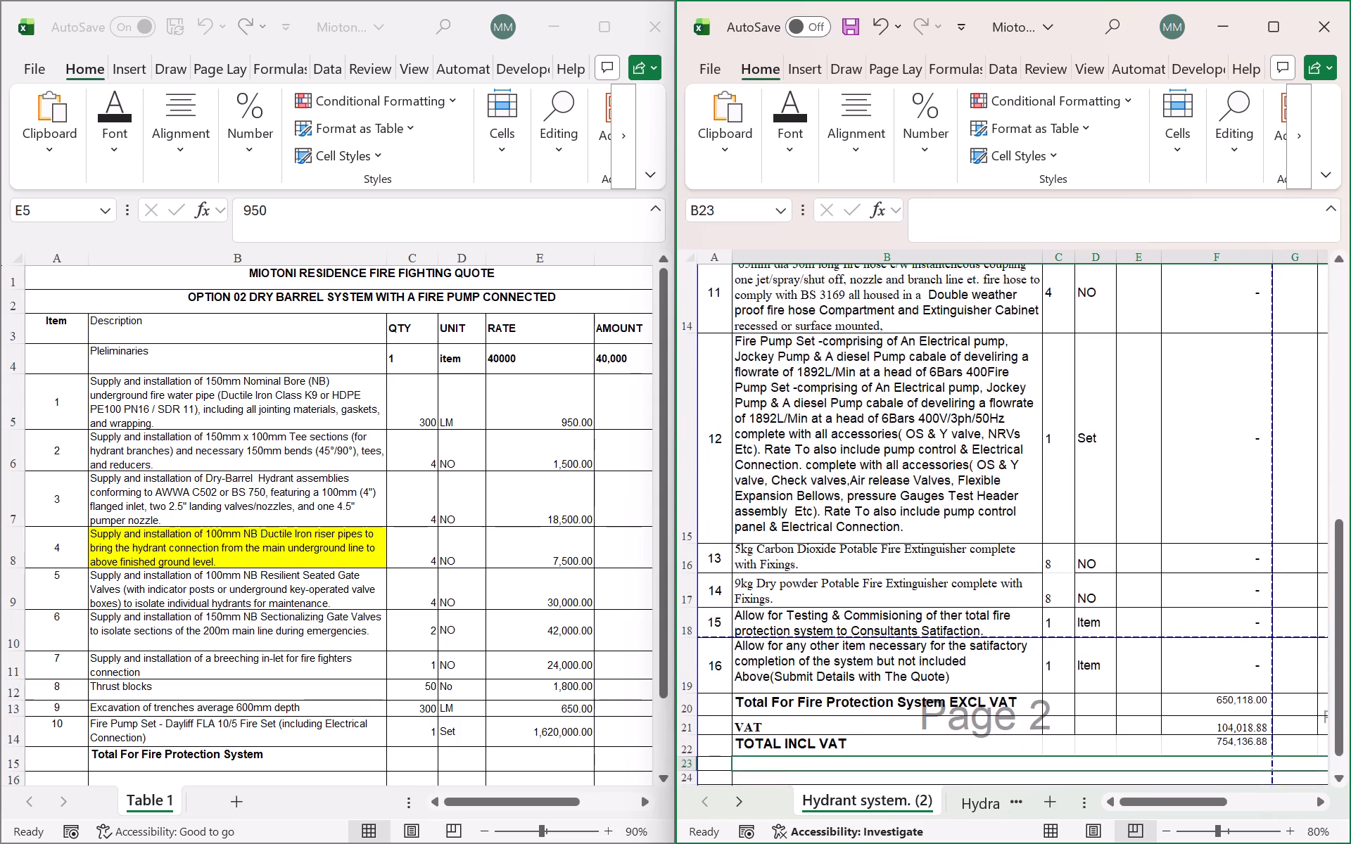
{"action": "scroll", "coordinate": [1092, 567], "scroll_direction": "up", "scroll_amount": 10}
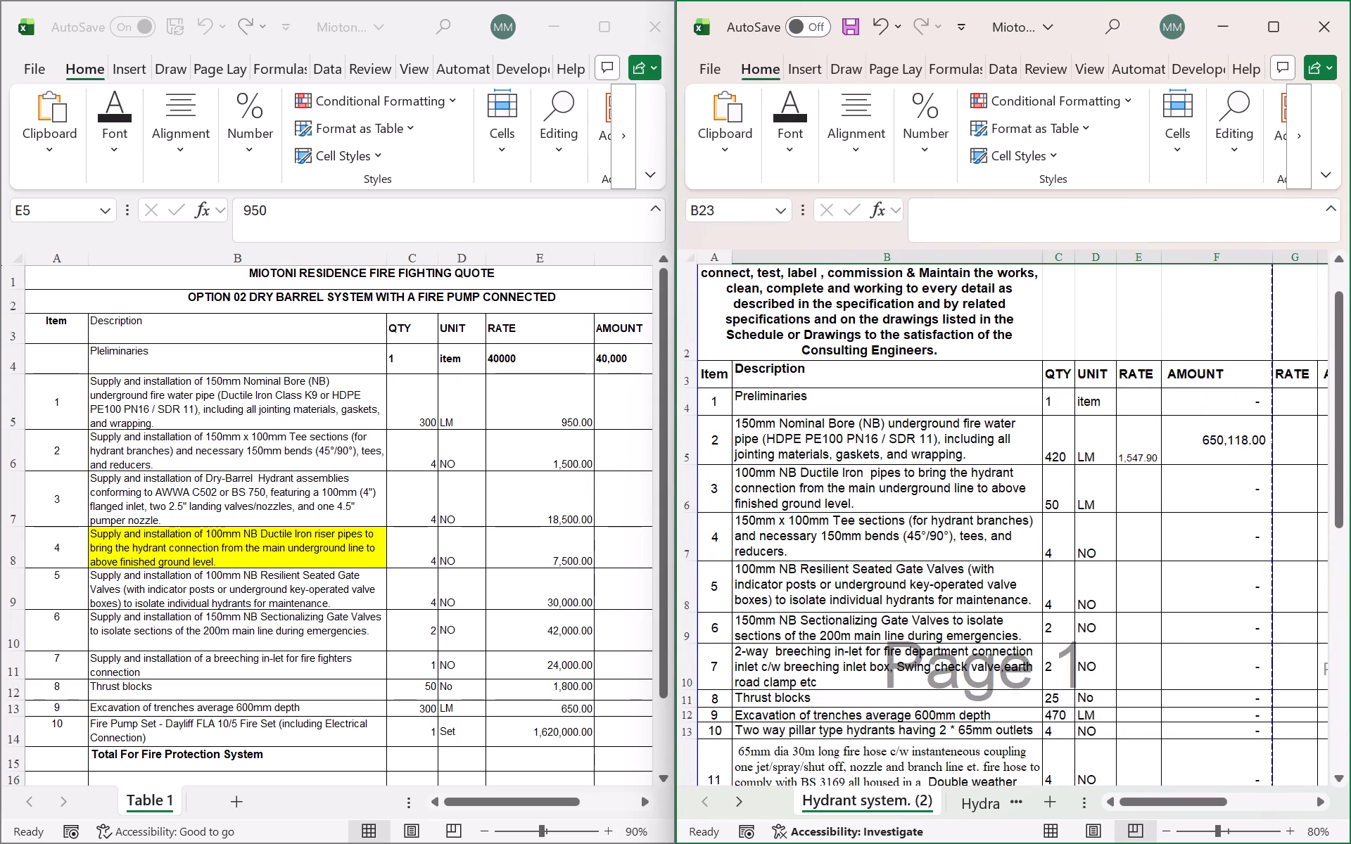
{"action": "left_click", "coordinate": [1198, 454]}
{"action": "left_click", "coordinate": [865, 155]}
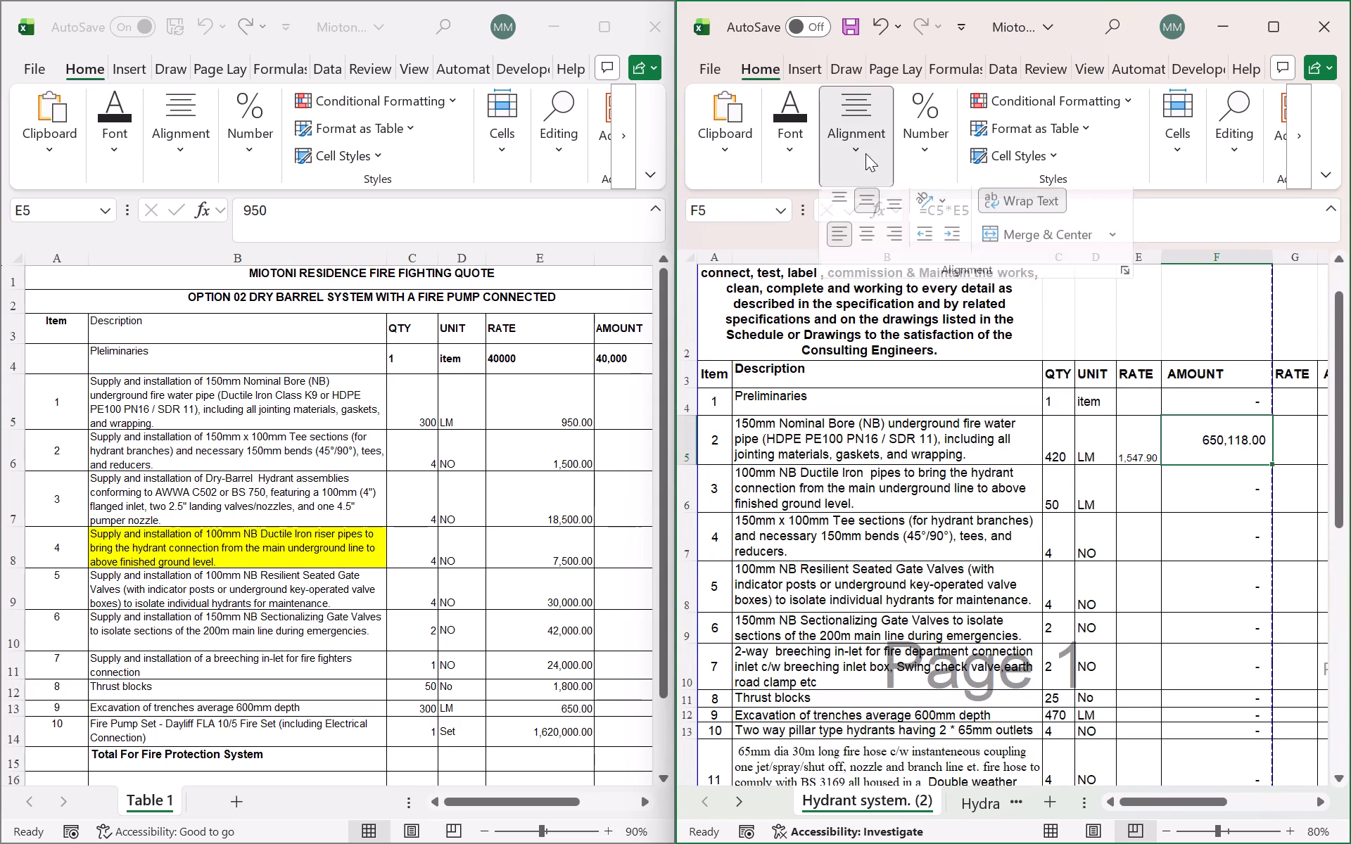
{"action": "left_click", "coordinate": [777, 164]}
{"action": "left_click", "coordinate": [737, 162]}
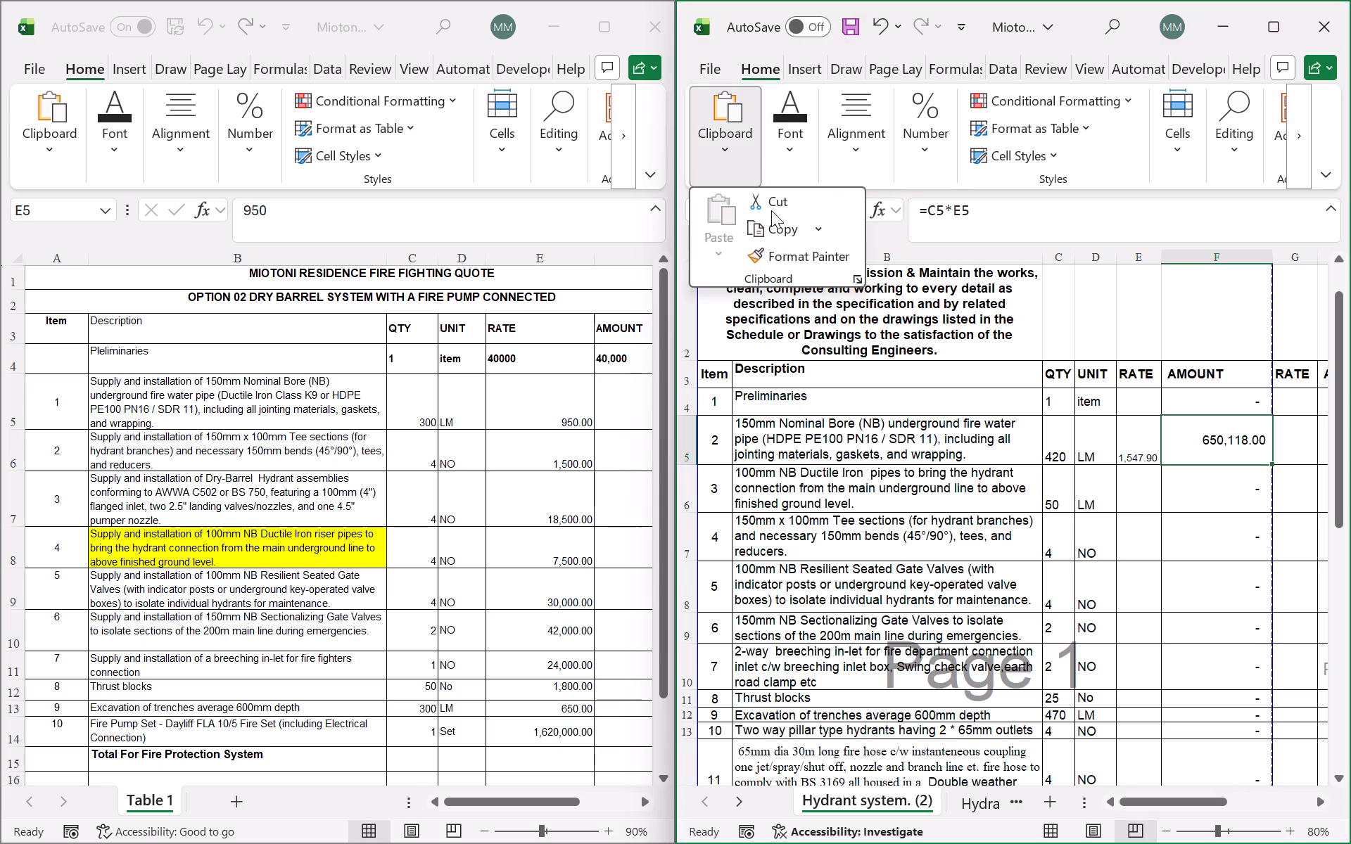
{"action": "left_click", "coordinate": [787, 257]}
{"action": "left_click", "coordinate": [1129, 436]}
{"action": "left_click", "coordinate": [1138, 459]}
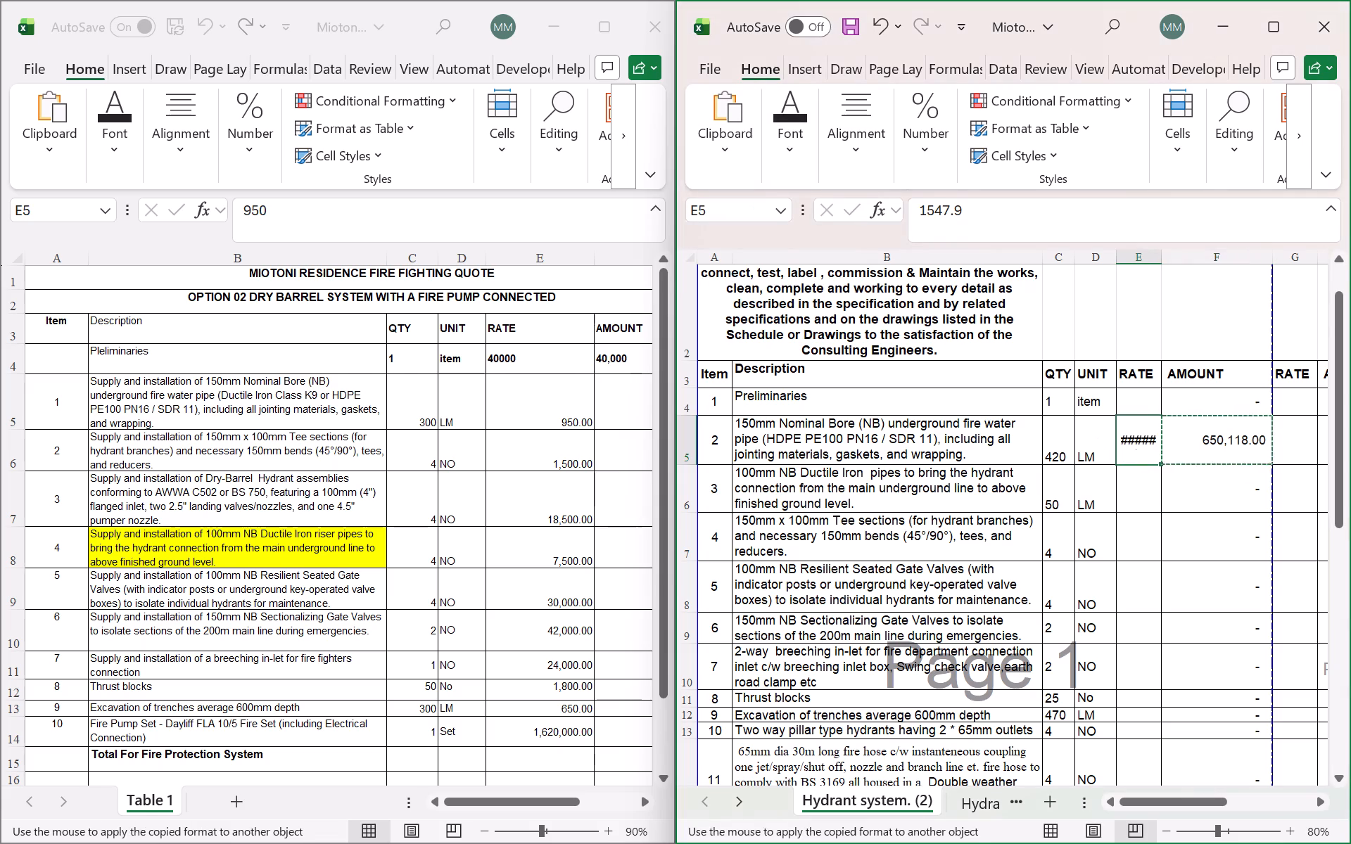
{"action": "key", "text": "Escape"}
{"action": "key", "text": "Escape"}
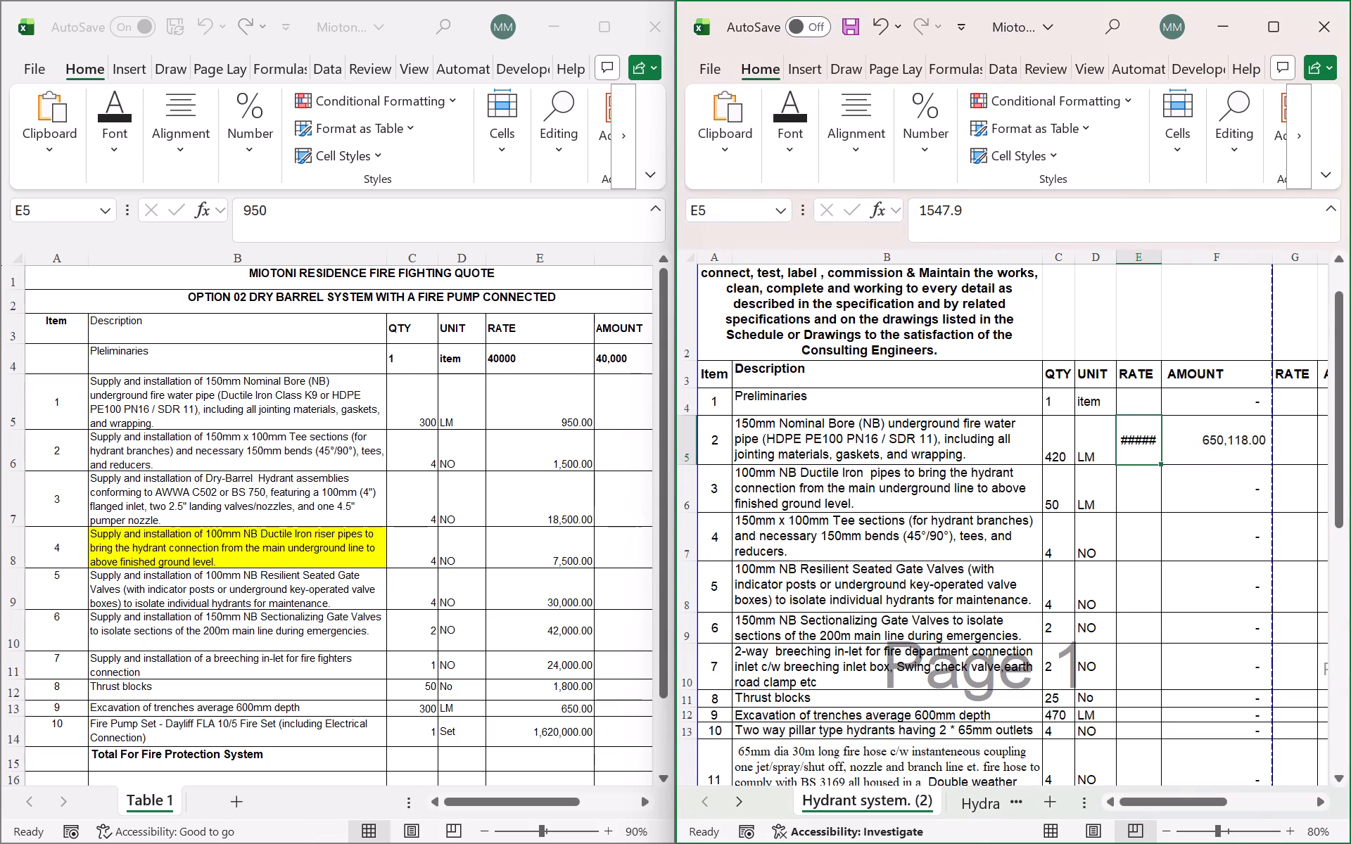
Narrow the UNIT column D slightly and widen the RATE column E enough for the item 2 rate to display in full.
{"action": "left_click_drag", "start_coordinate": [1121, 257], "coordinate": [1111, 257]}
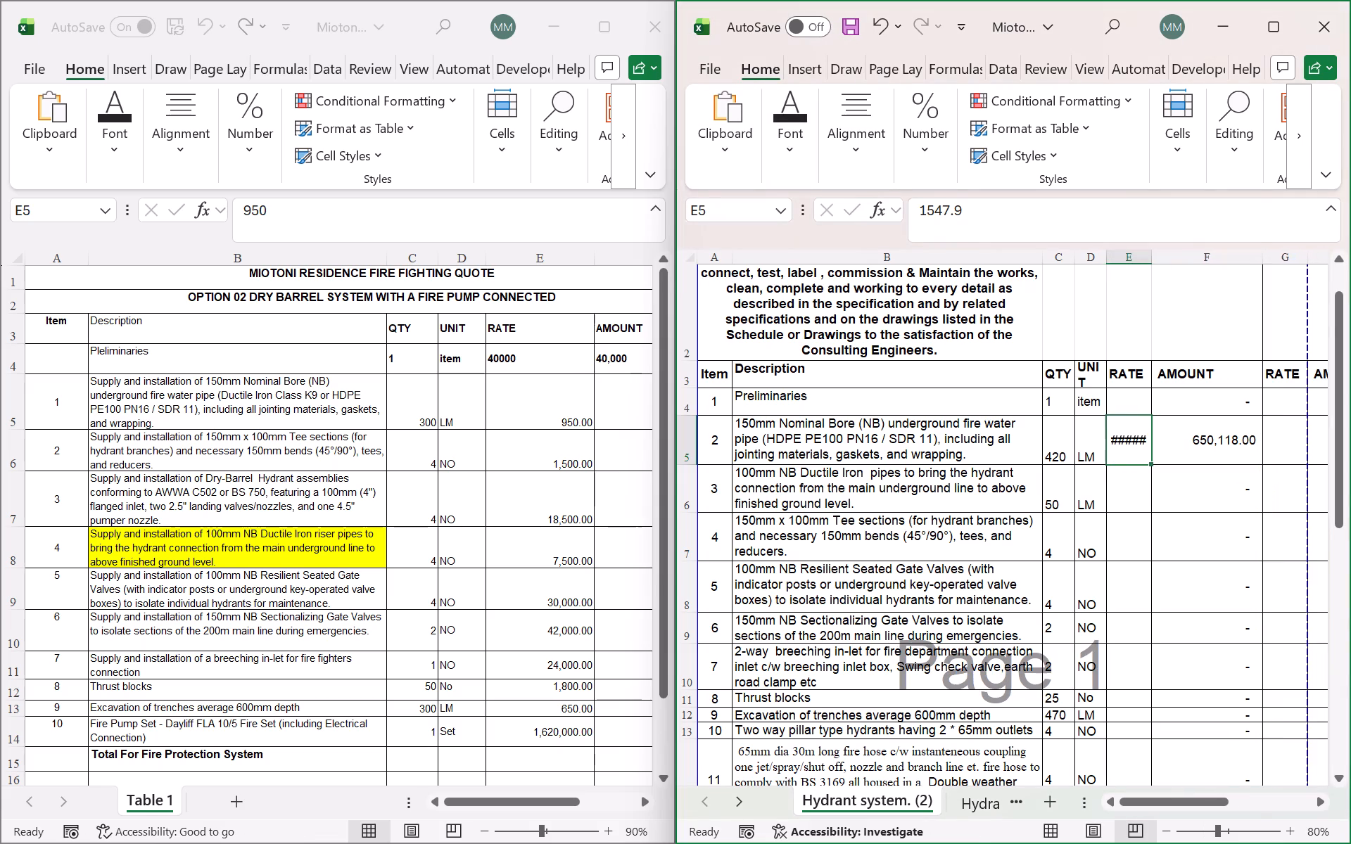
{"action": "left_click_drag", "start_coordinate": [1148, 261], "coordinate": [1157, 261]}
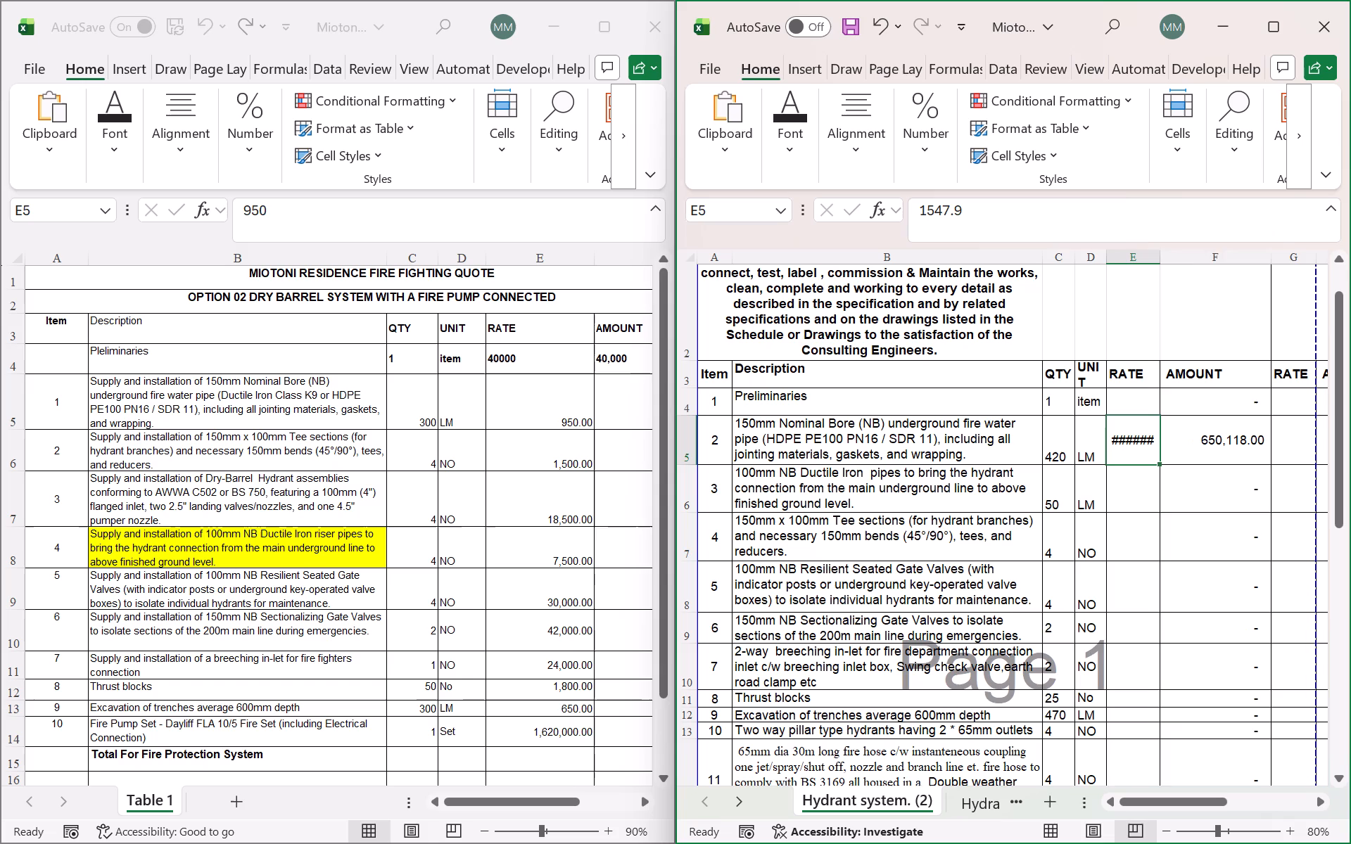
{"action": "left_click_drag", "start_coordinate": [1157, 261], "coordinate": [1163, 261]}
{"action": "left_click_drag", "start_coordinate": [1163, 261], "coordinate": [1170, 262]}
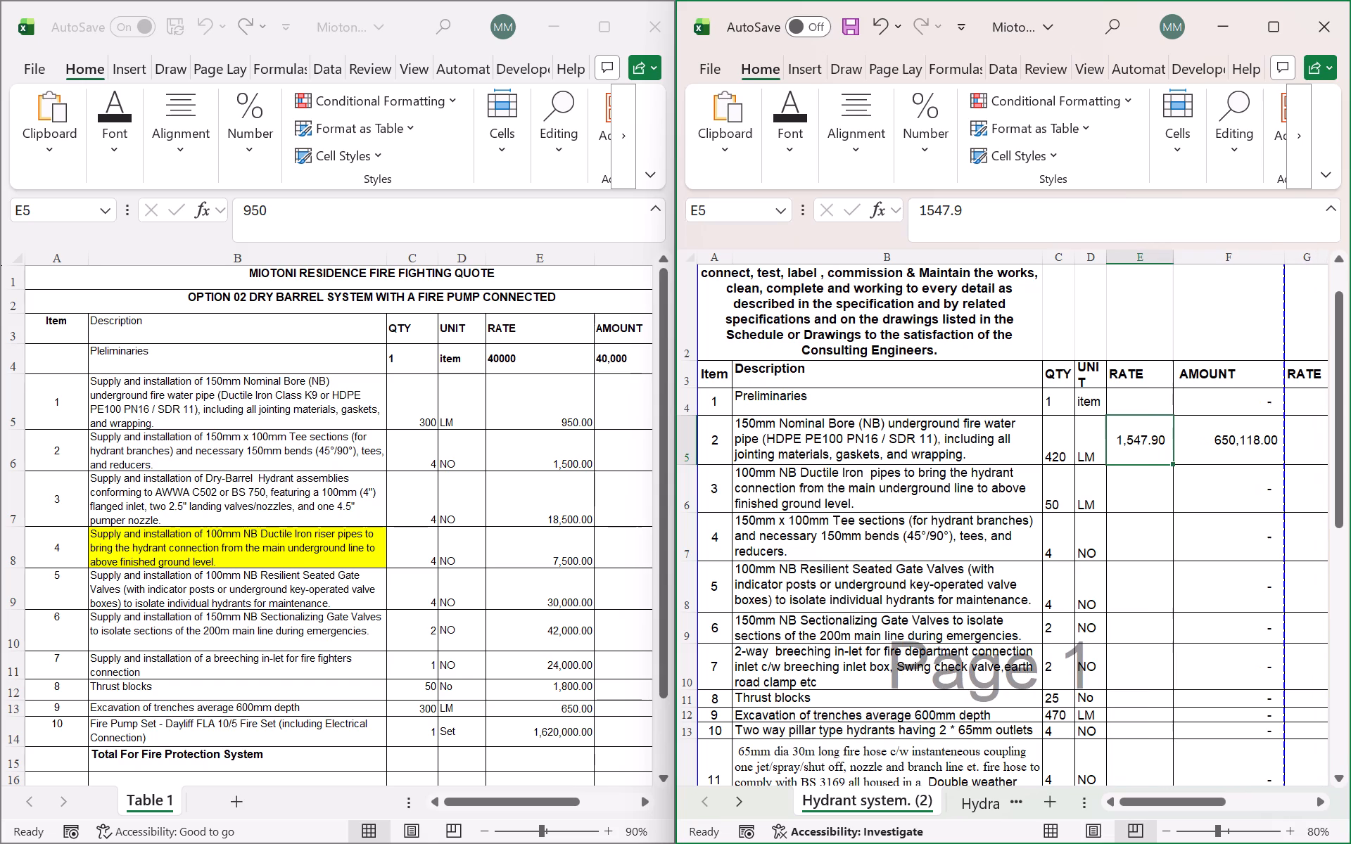
Enter a rate of 8702.4 in E7 for item 4, the 150mm x 100mm Tee sections and bends.
{"action": "left_click", "coordinate": [1160, 505]}
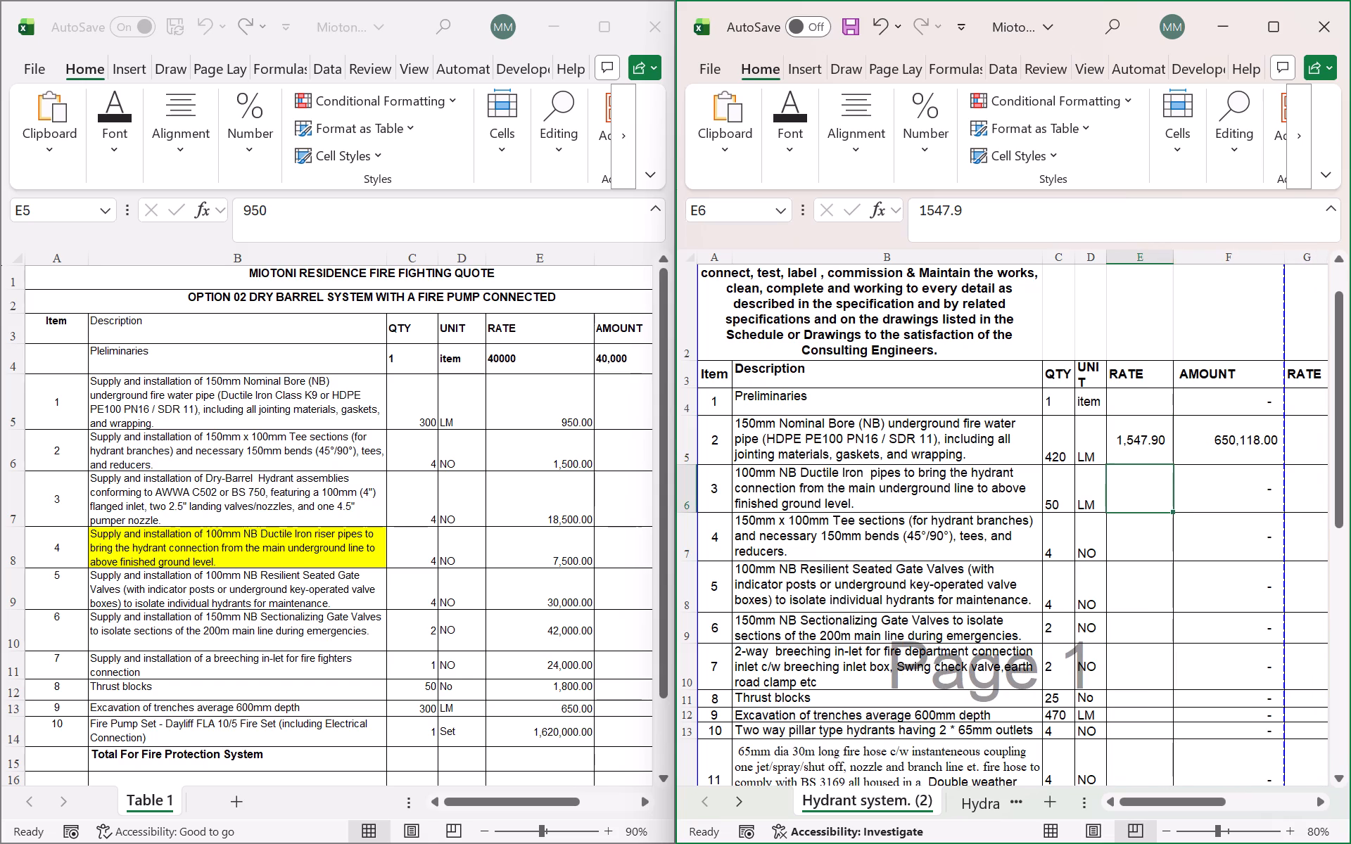
{"action": "left_click", "coordinate": [1155, 539]}
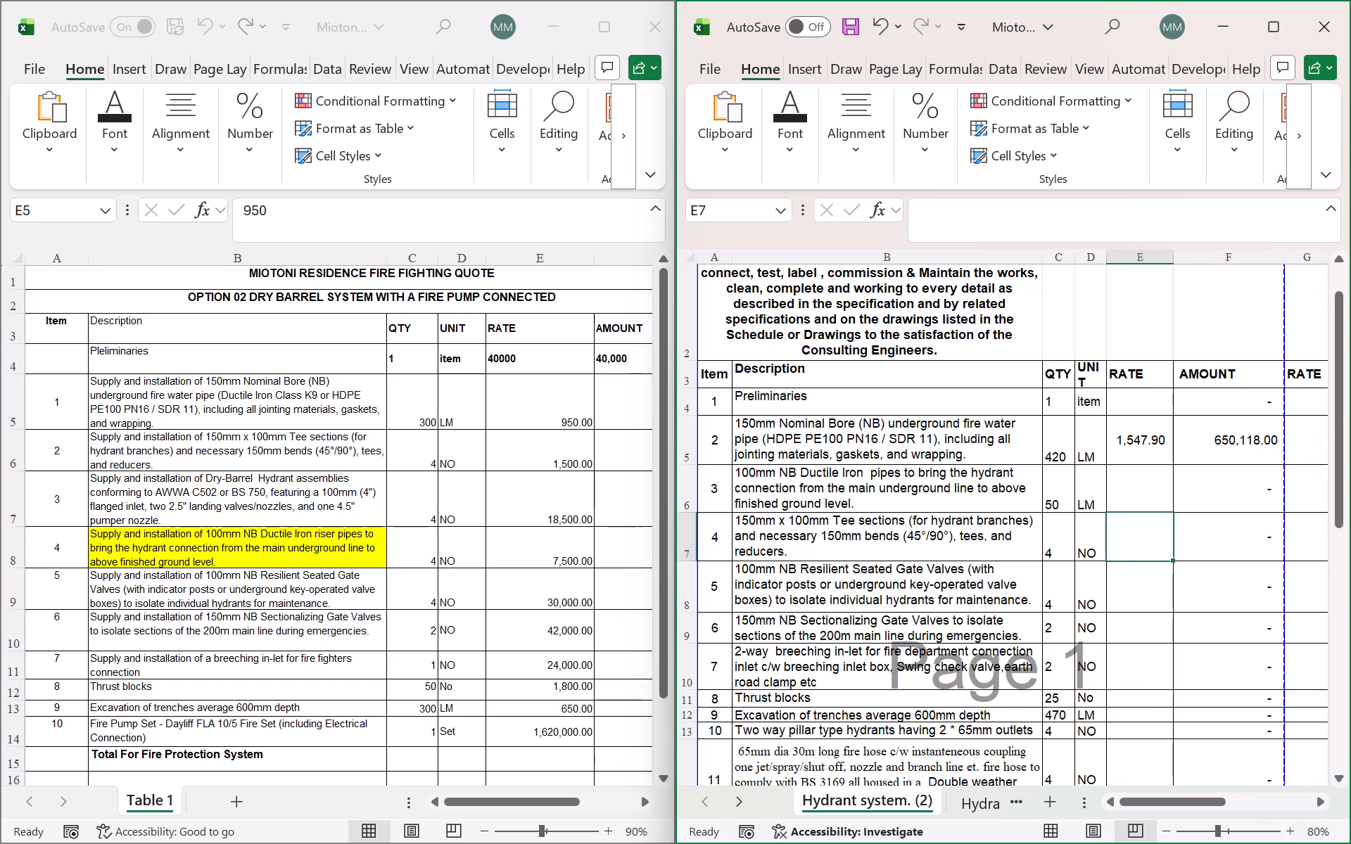
{"action": "type", "text": "87"}
{"action": "type", "text": "02."}
{"action": "key", "text": "4"}
{"action": "left_click", "coordinate": [1154, 599]}
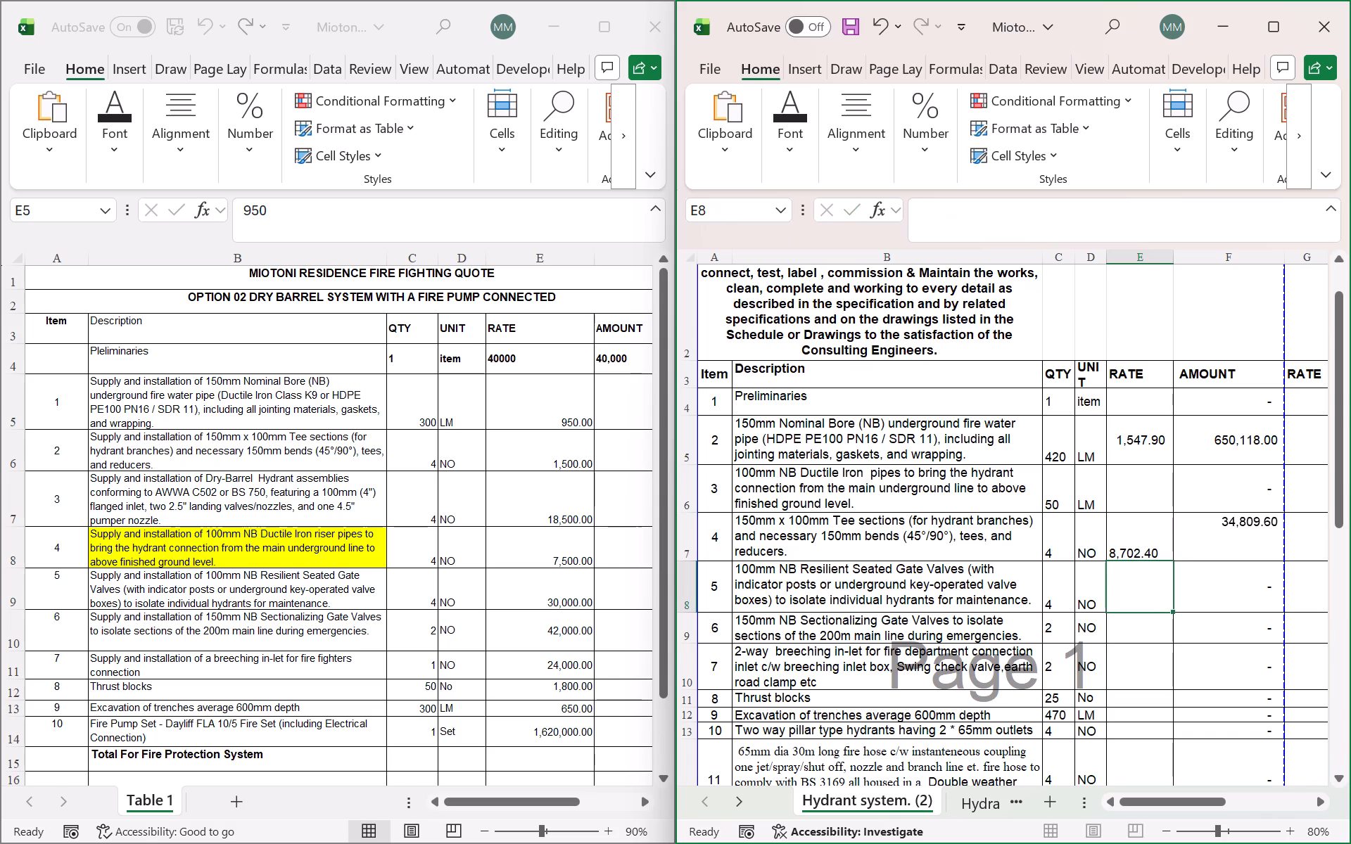
Copy the item 2 rate formatting in E5 onto the RATE cells from E6 downward with Format Painter.
{"action": "left_click", "coordinate": [1138, 436]}
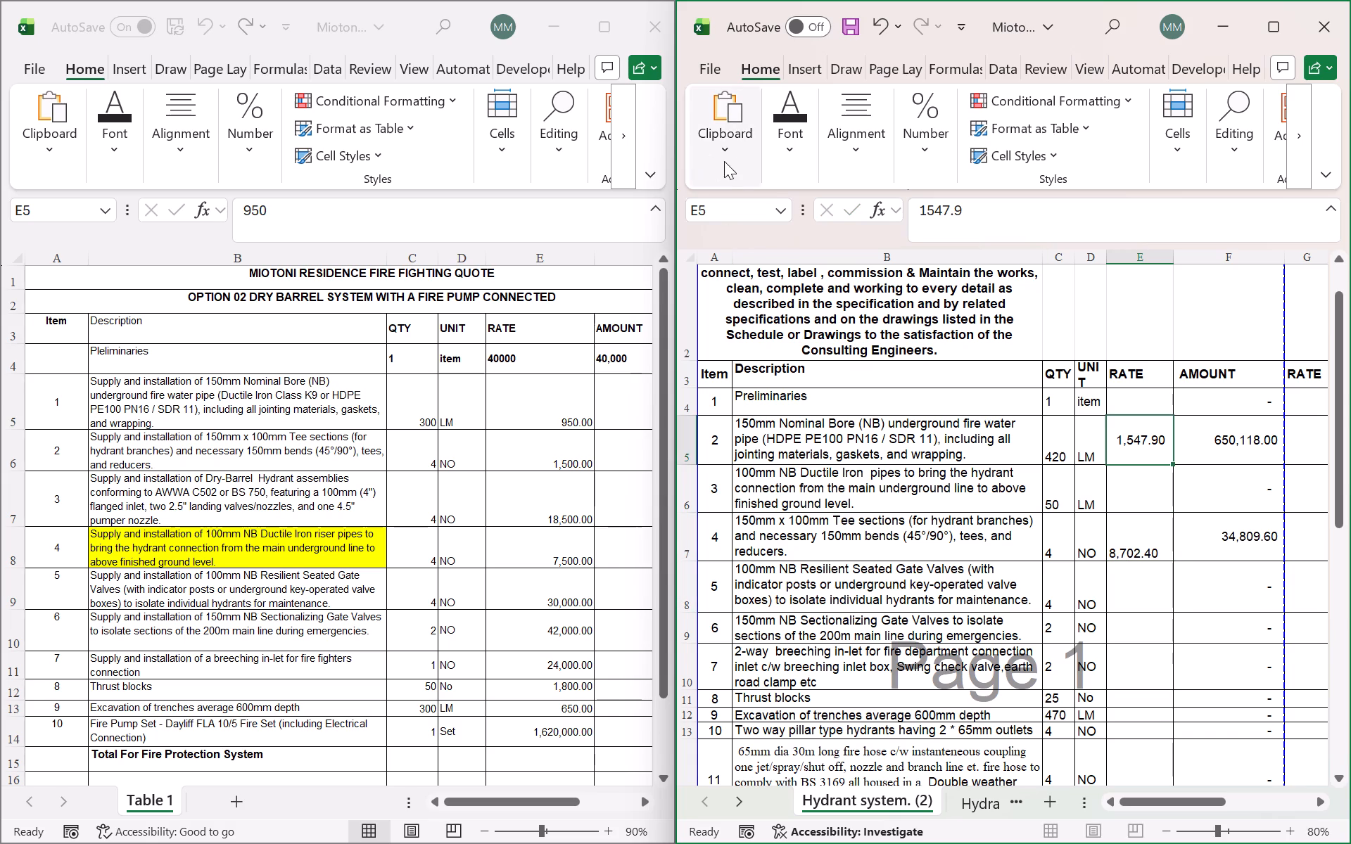
{"action": "left_click", "coordinate": [737, 158]}
{"action": "left_click", "coordinate": [766, 252]}
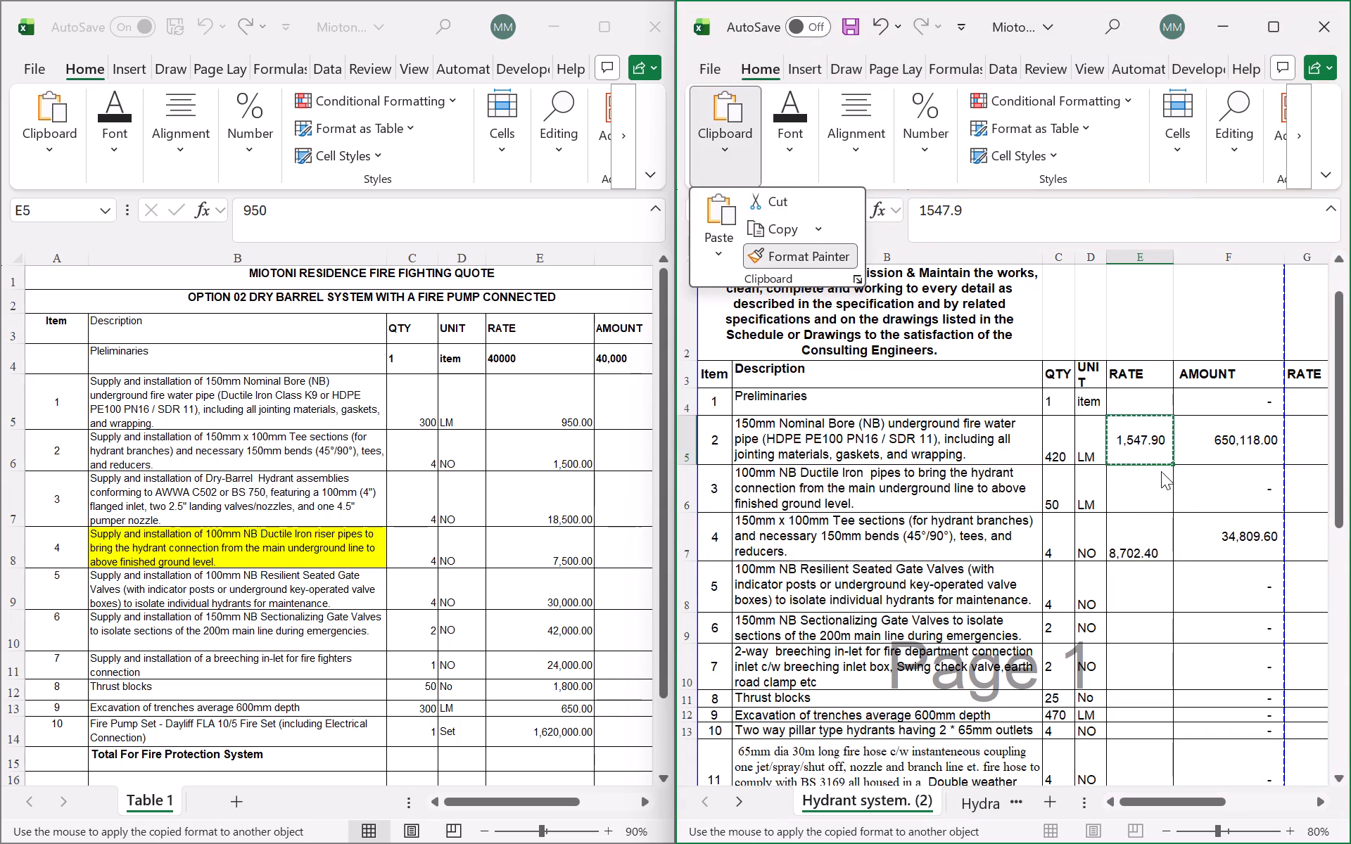
{"action": "left_click", "coordinate": [1158, 476]}
{"action": "left_click_drag", "start_coordinate": [1155, 480], "coordinate": [1150, 790]}
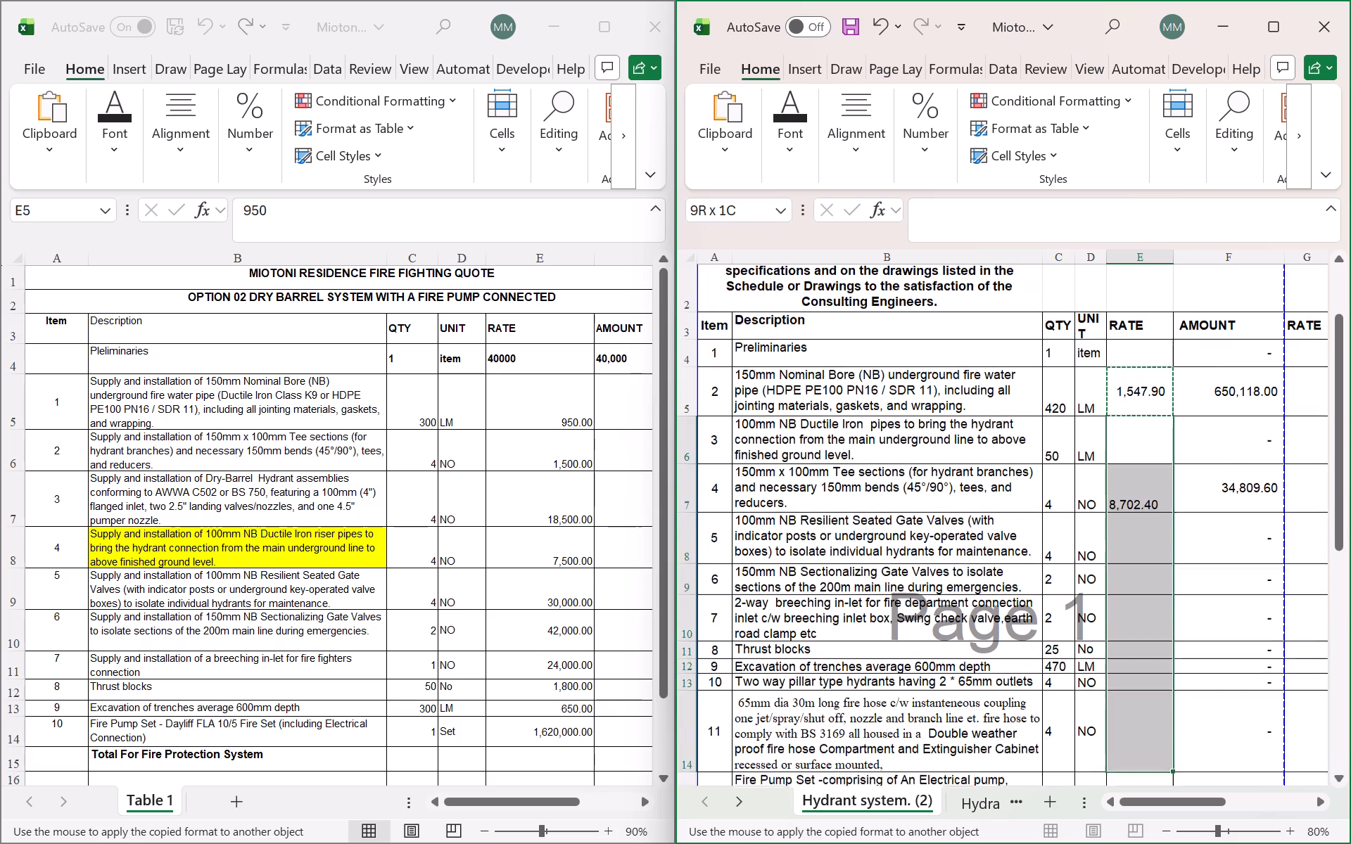
{"action": "left_click_drag", "start_coordinate": [1150, 790], "coordinate": [1140, 711]}
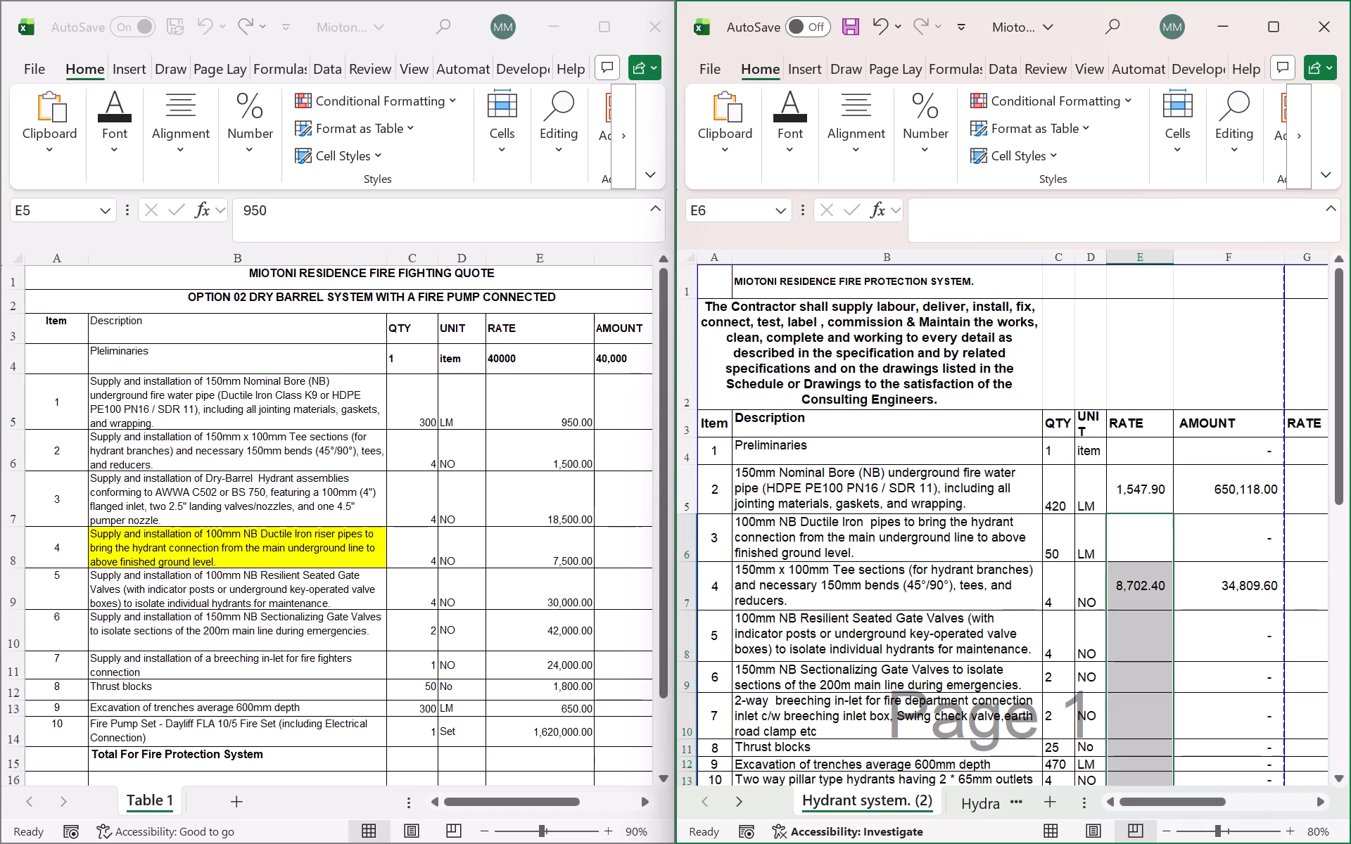
{"action": "left_click", "coordinate": [1157, 659]}
Copy the item 10 description formatting in B13 onto the item 11 and 12 descriptions in B14:B15 with Format Painter.
{"action": "scroll", "coordinate": [1147, 557], "scroll_direction": "down", "scroll_amount": 2}
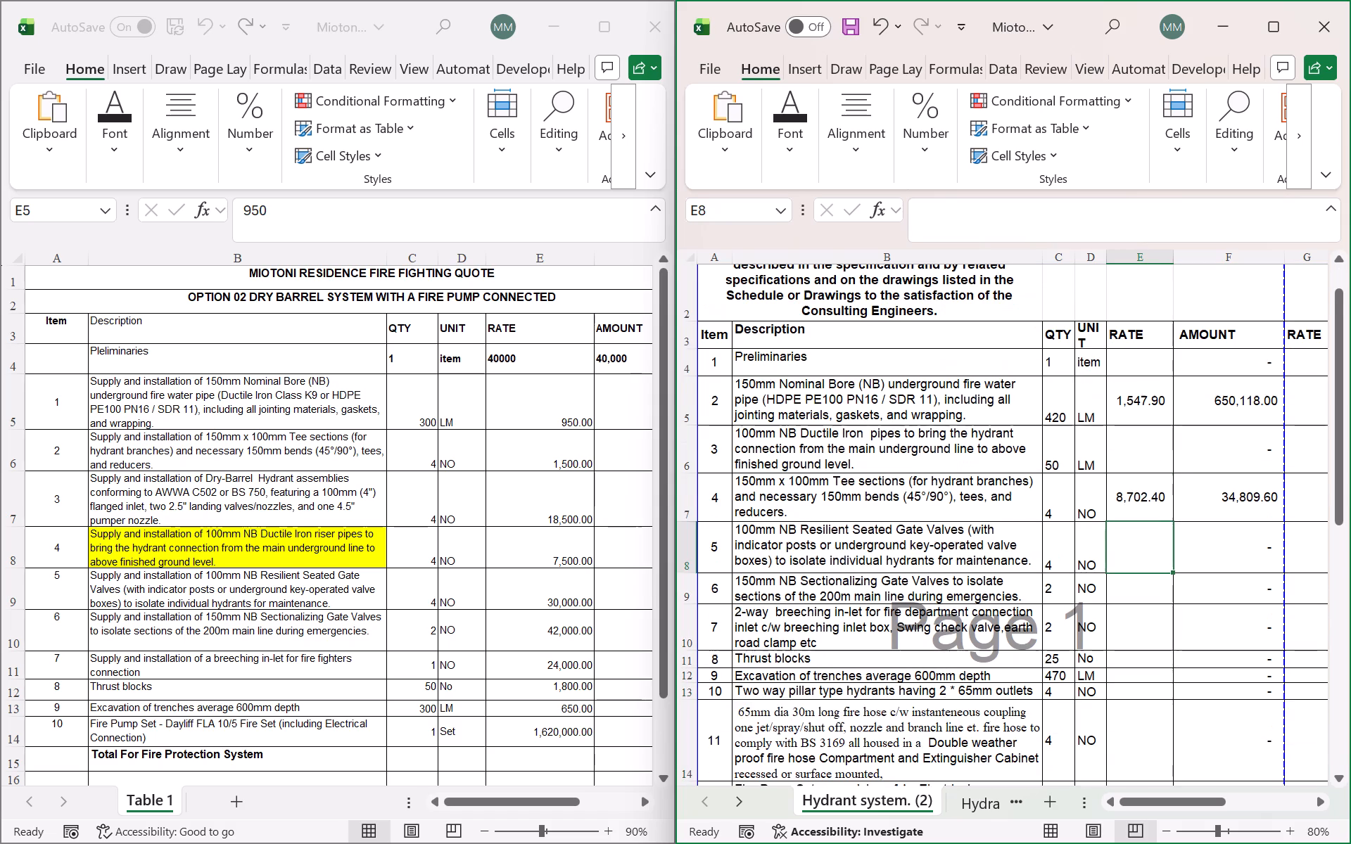
{"action": "scroll", "coordinate": [1147, 557], "scroll_direction": "down", "scroll_amount": 2}
{"action": "left_click", "coordinate": [969, 601]}
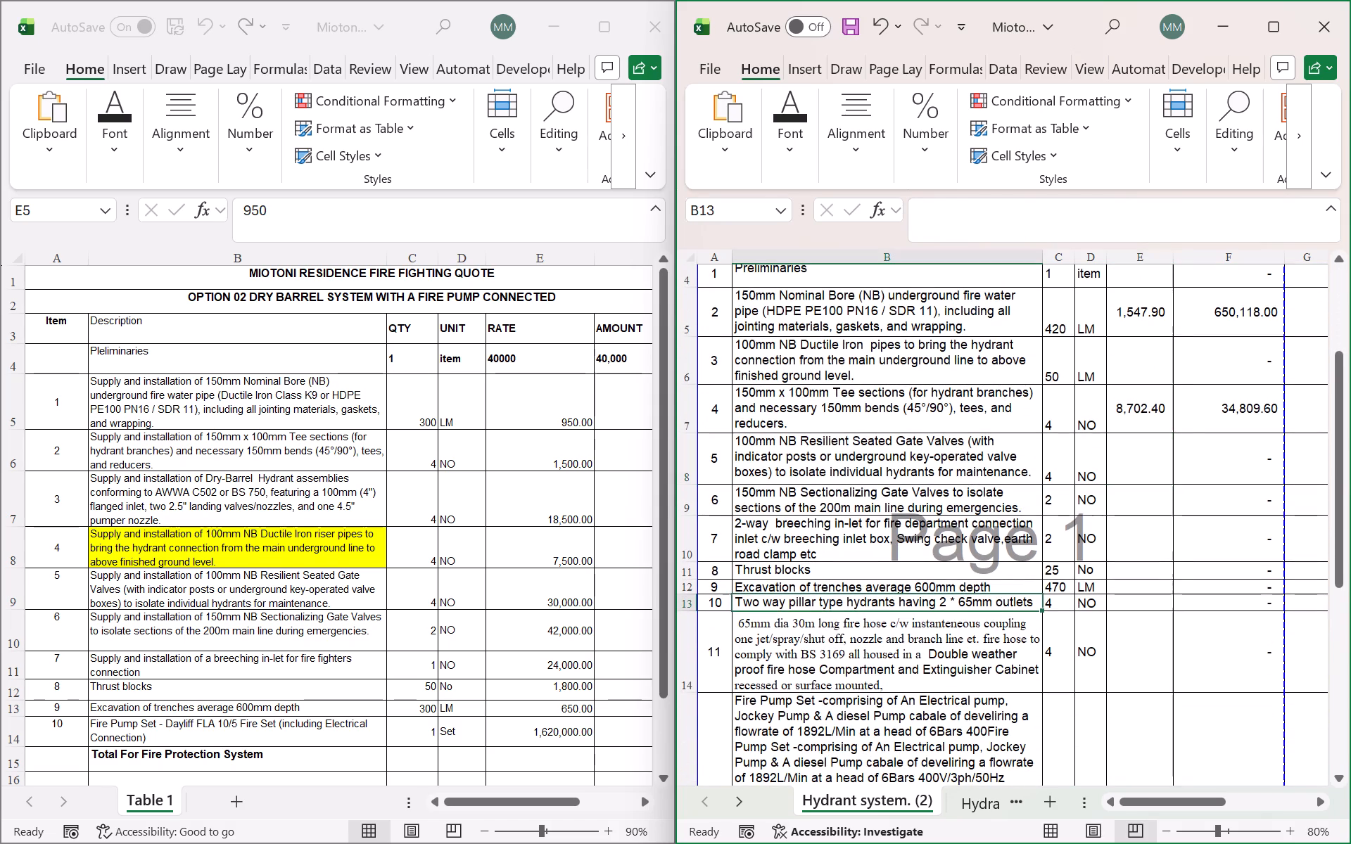
{"action": "left_click", "coordinate": [735, 158]}
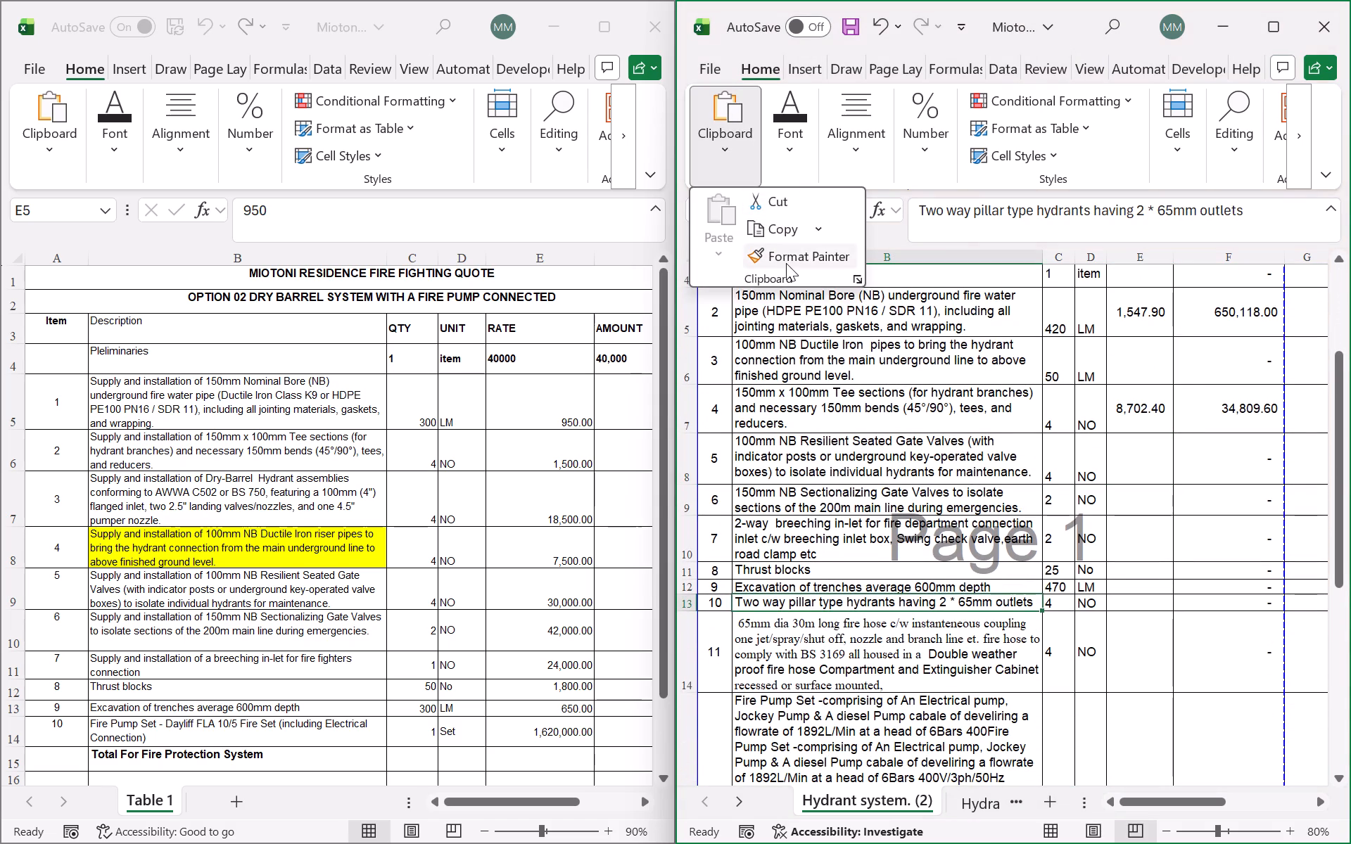
{"action": "left_click", "coordinate": [786, 263]}
{"action": "scroll", "coordinate": [799, 329], "scroll_direction": "down", "scroll_amount": 4}
{"action": "left_click_drag", "start_coordinate": [811, 444], "coordinate": [820, 660]}
Copy the item 12 description formatting in B15 onto the descriptions of items 13 to 16 with Format Painter.
{"action": "scroll", "coordinate": [884, 414], "scroll_direction": "down", "scroll_amount": 3}
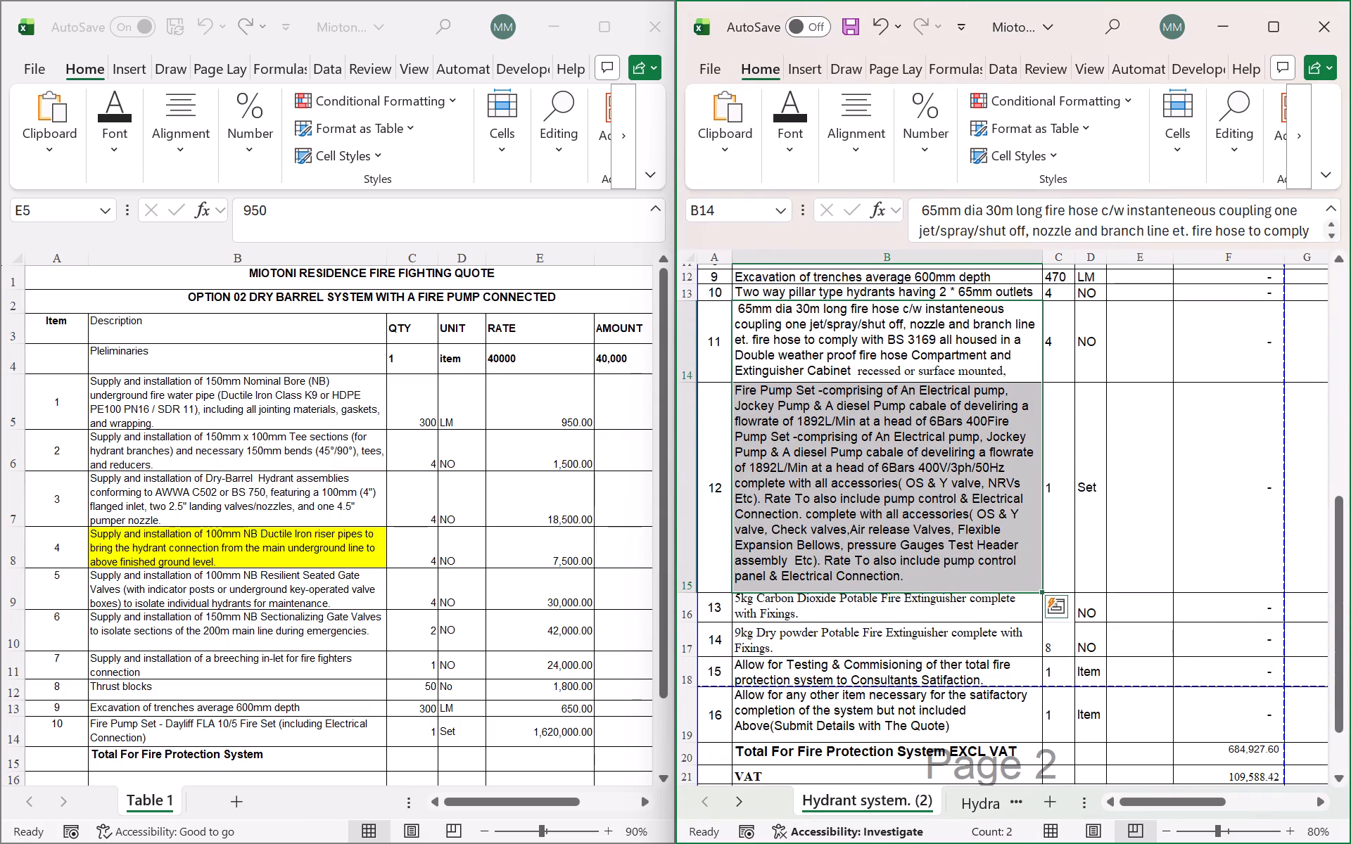
{"action": "left_click", "coordinate": [862, 479]}
{"action": "left_click", "coordinate": [737, 151]}
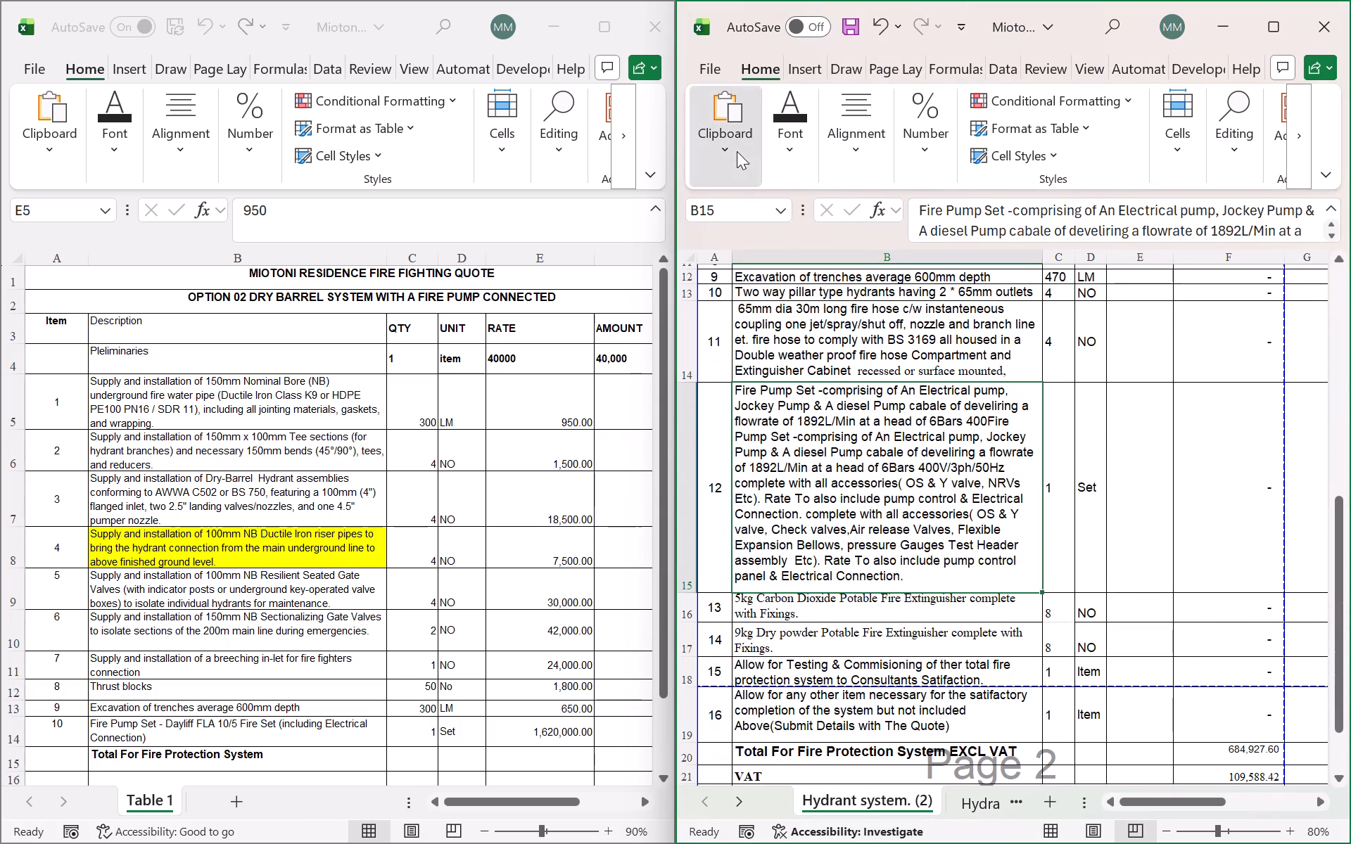
{"action": "left_click", "coordinate": [782, 243]}
{"action": "scroll", "coordinate": [849, 399], "scroll_direction": "down", "scroll_amount": 3}
{"action": "left_click_drag", "start_coordinate": [851, 475], "coordinate": [846, 581]}
{"action": "left_click", "coordinate": [972, 423]}
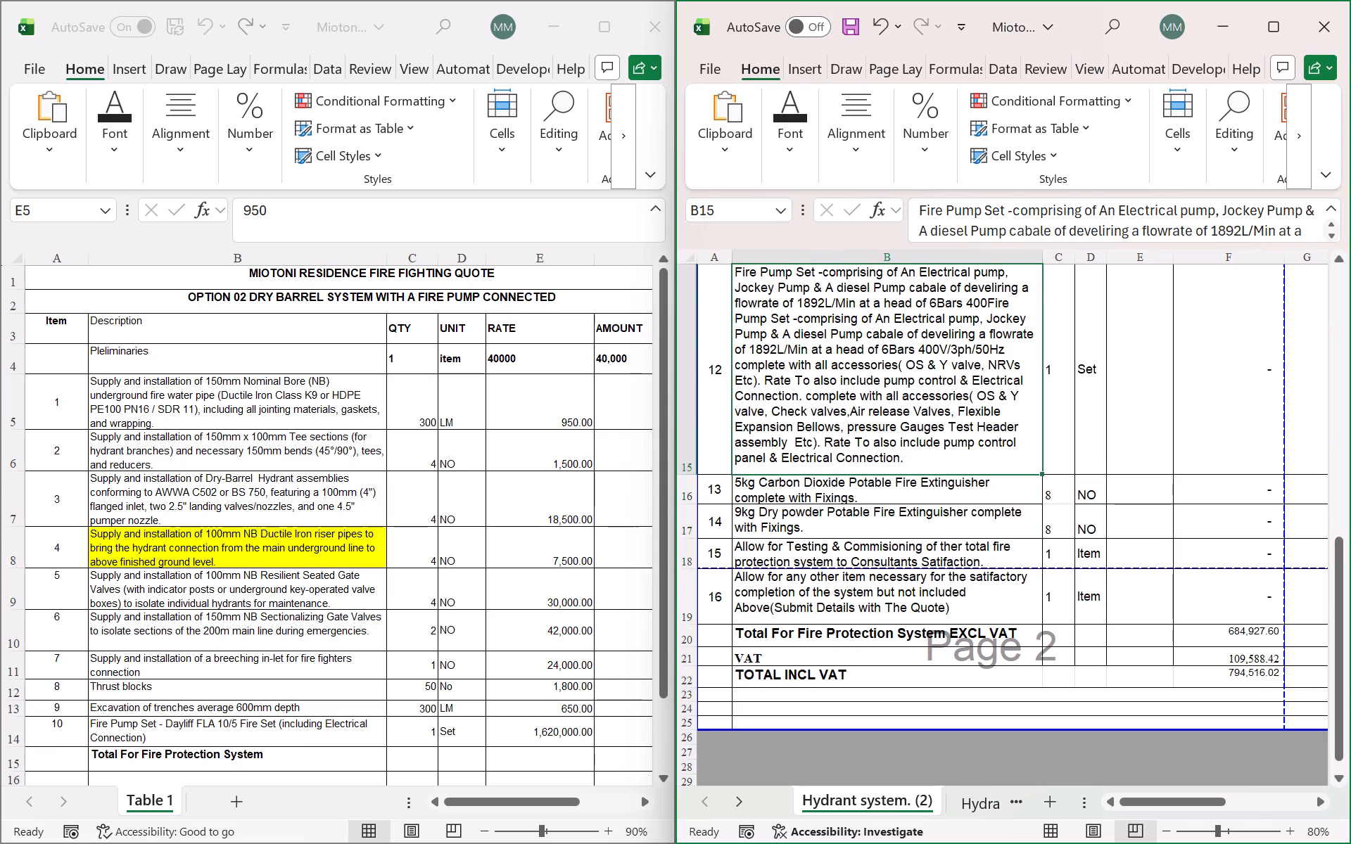
Widen column D slightly so the UNIT heading fits on one line.
{"action": "scroll", "coordinate": [970, 411], "scroll_direction": "up", "scroll_amount": 15}
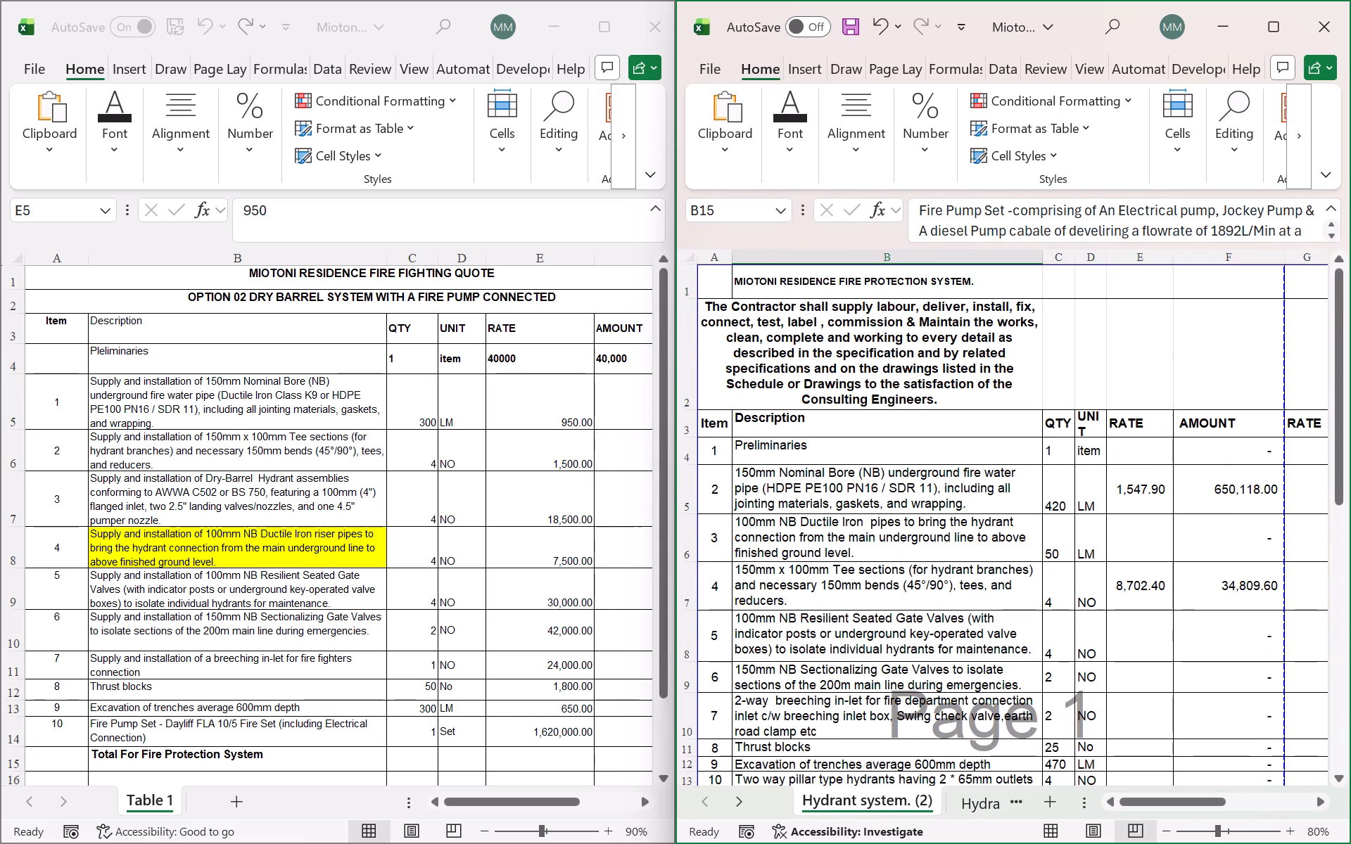
{"action": "left_click", "coordinate": [1112, 257]}
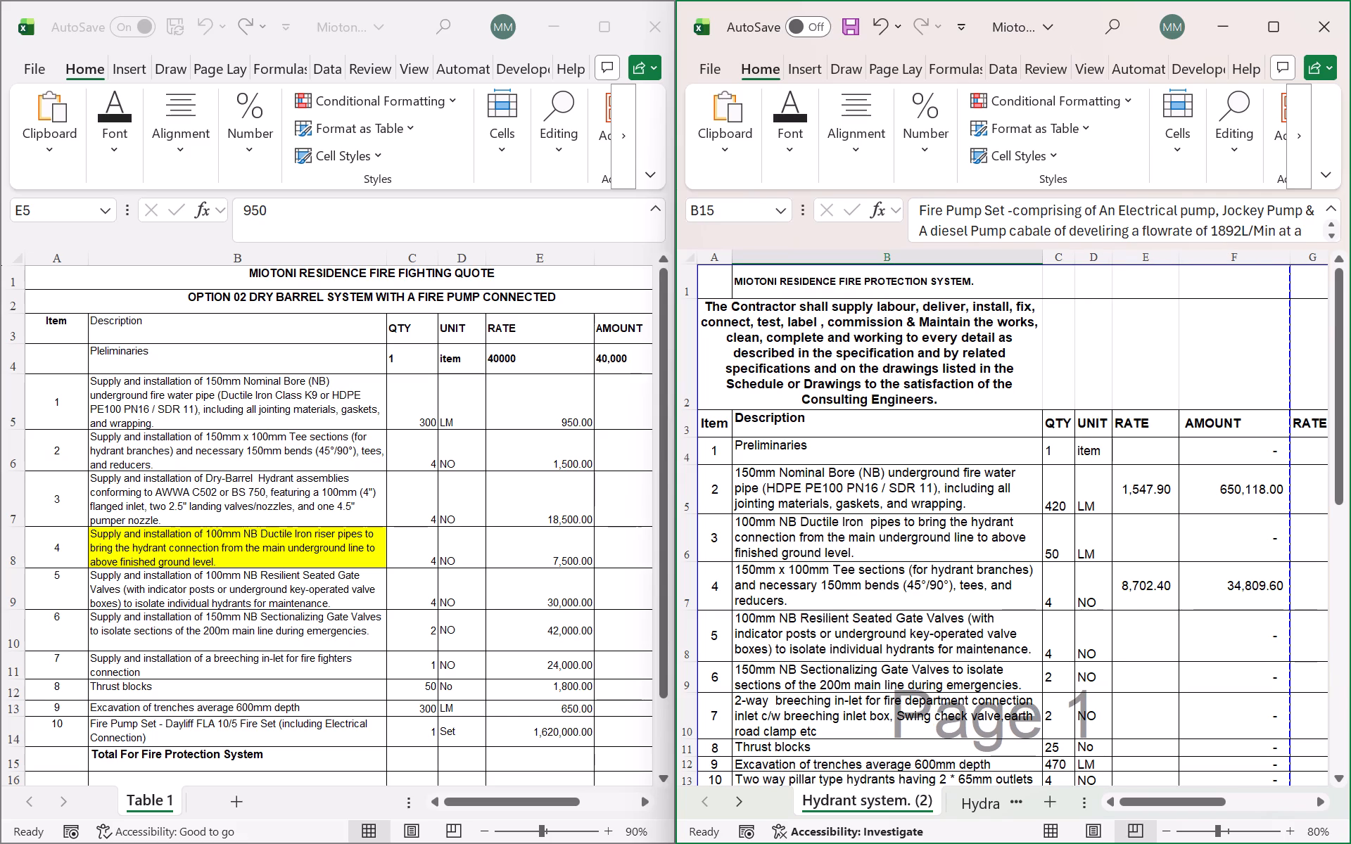
Narrow both AMOUNT columns, F and H, and trim the first RATE column E slightly.
{"action": "left_click", "coordinate": [1041, 596]}
{"action": "key", "text": "Right"}
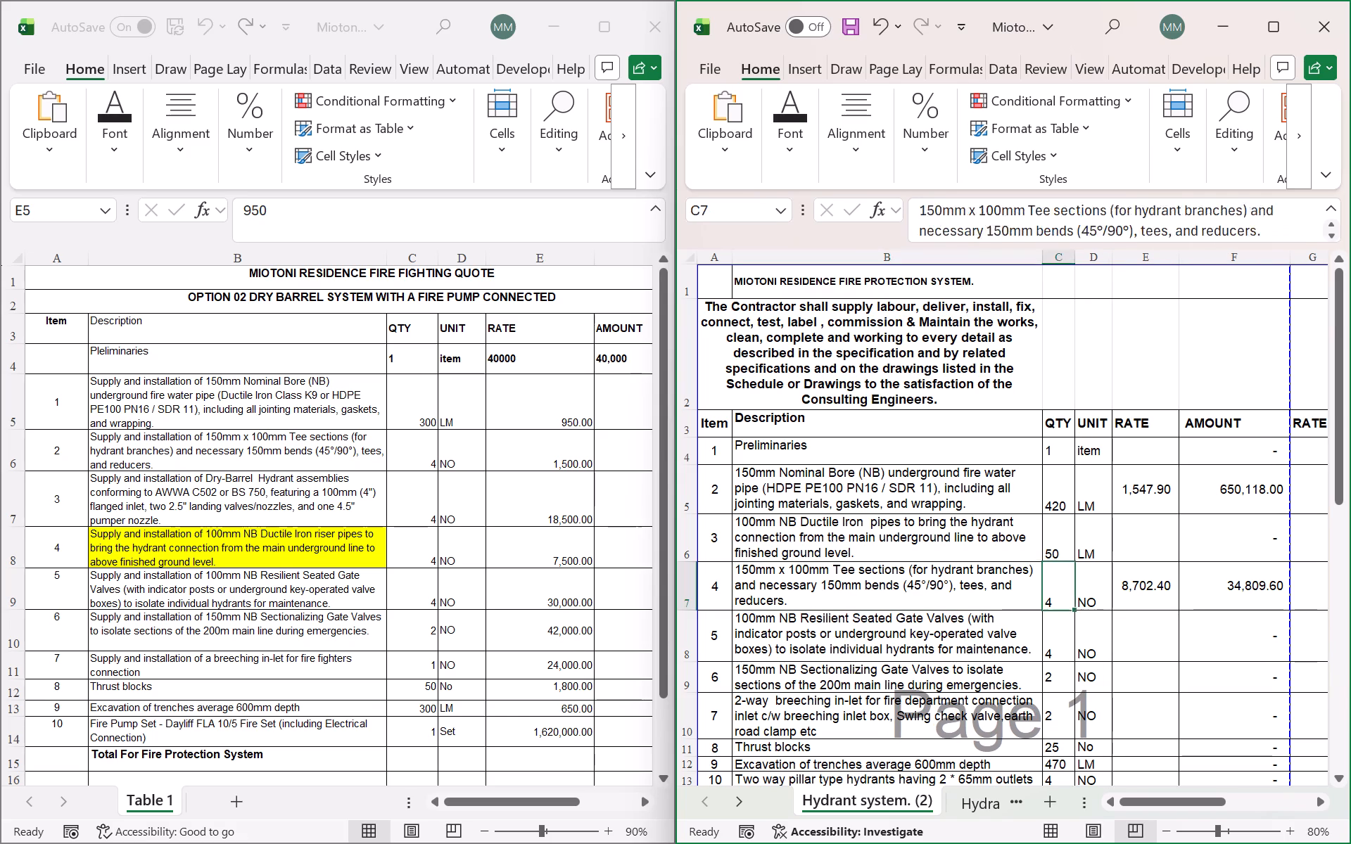
{"action": "key", "text": "Right"}
{"action": "key", "text": "Right"}
{"action": "key", "text": "Right"}
{"action": "key", "text": "Right"}
{"action": "key", "text": "Right"}
{"action": "key", "text": "Right"}
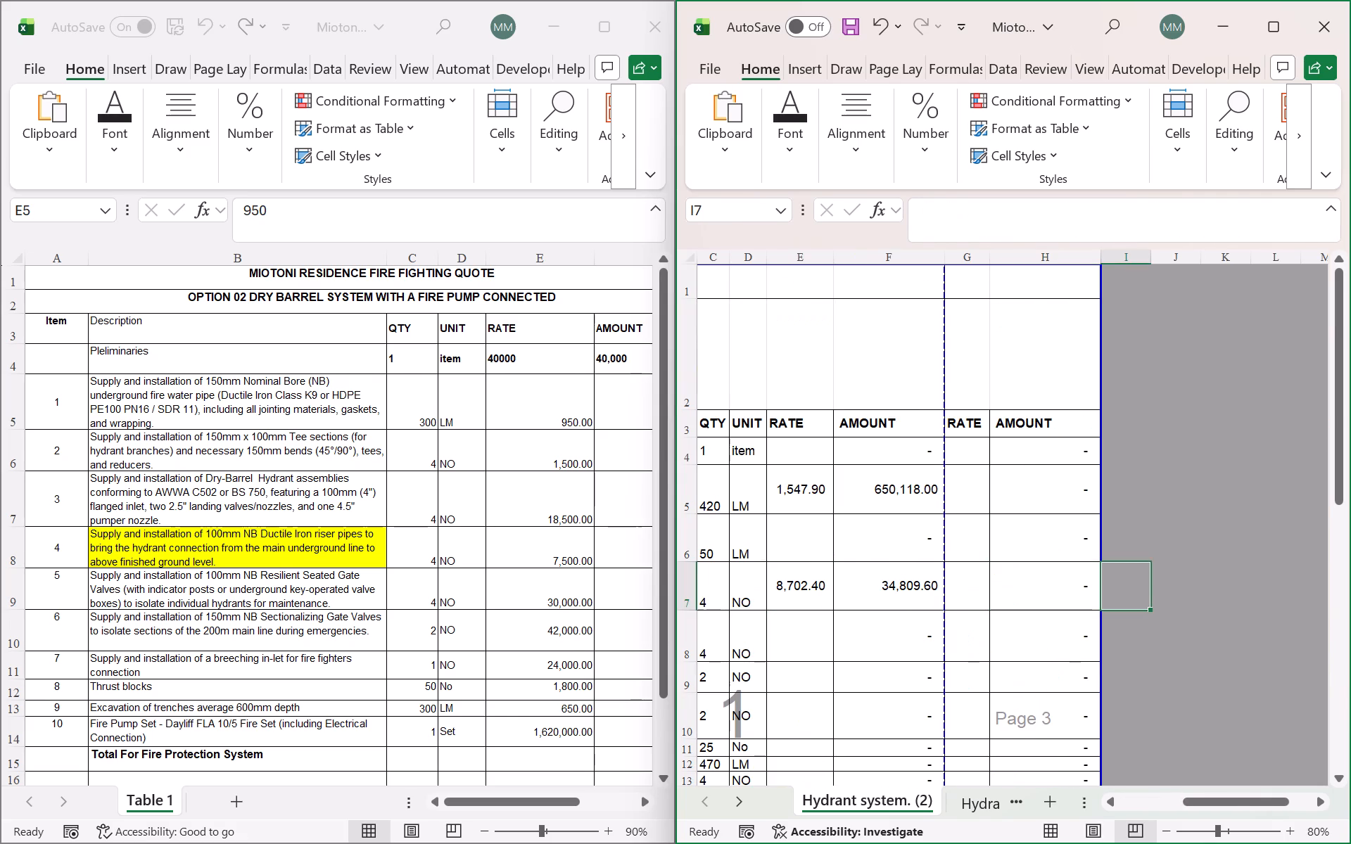
{"action": "left_click_drag", "start_coordinate": [944, 263], "coordinate": [927, 267]}
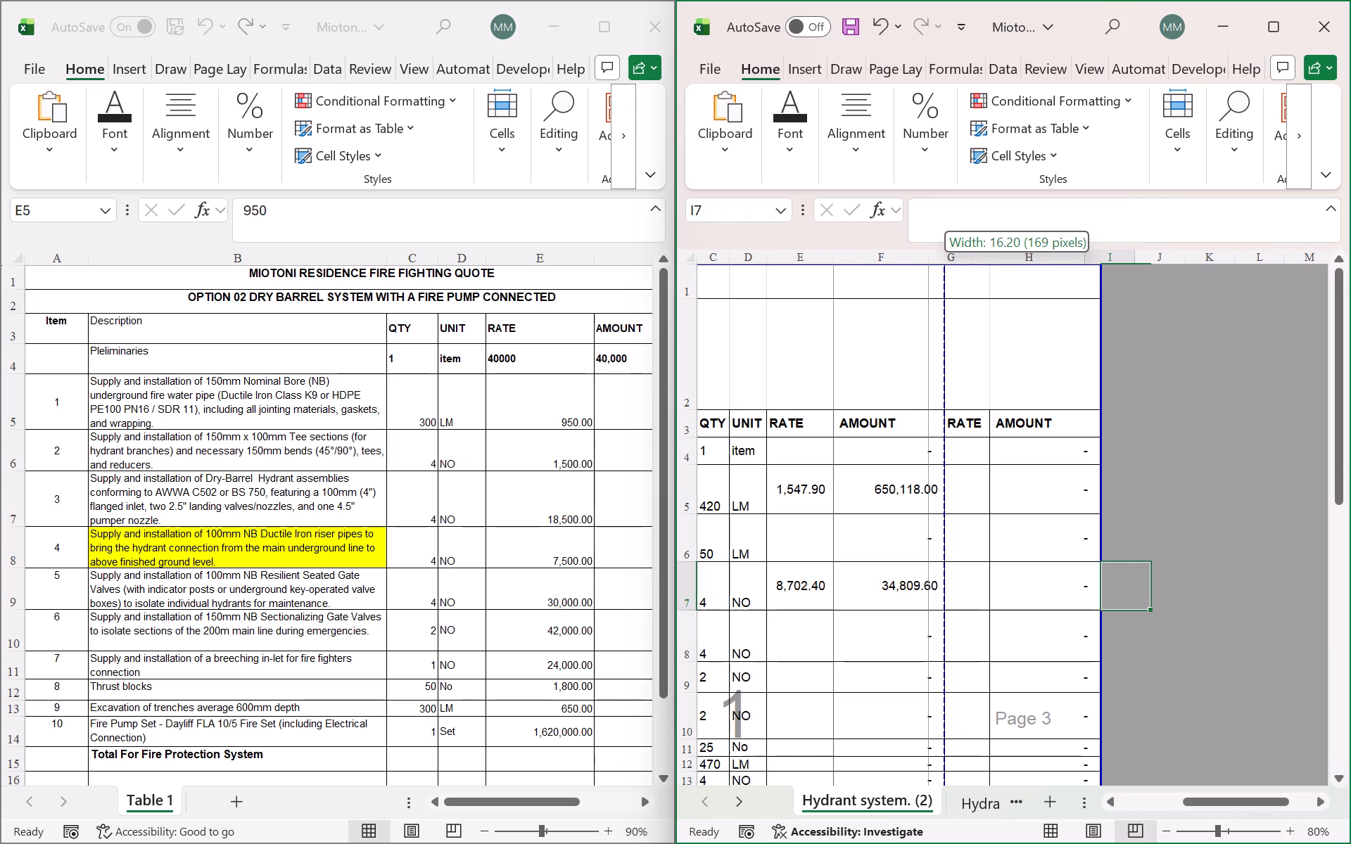
{"action": "left_click_drag", "start_coordinate": [927, 267], "coordinate": [921, 267]}
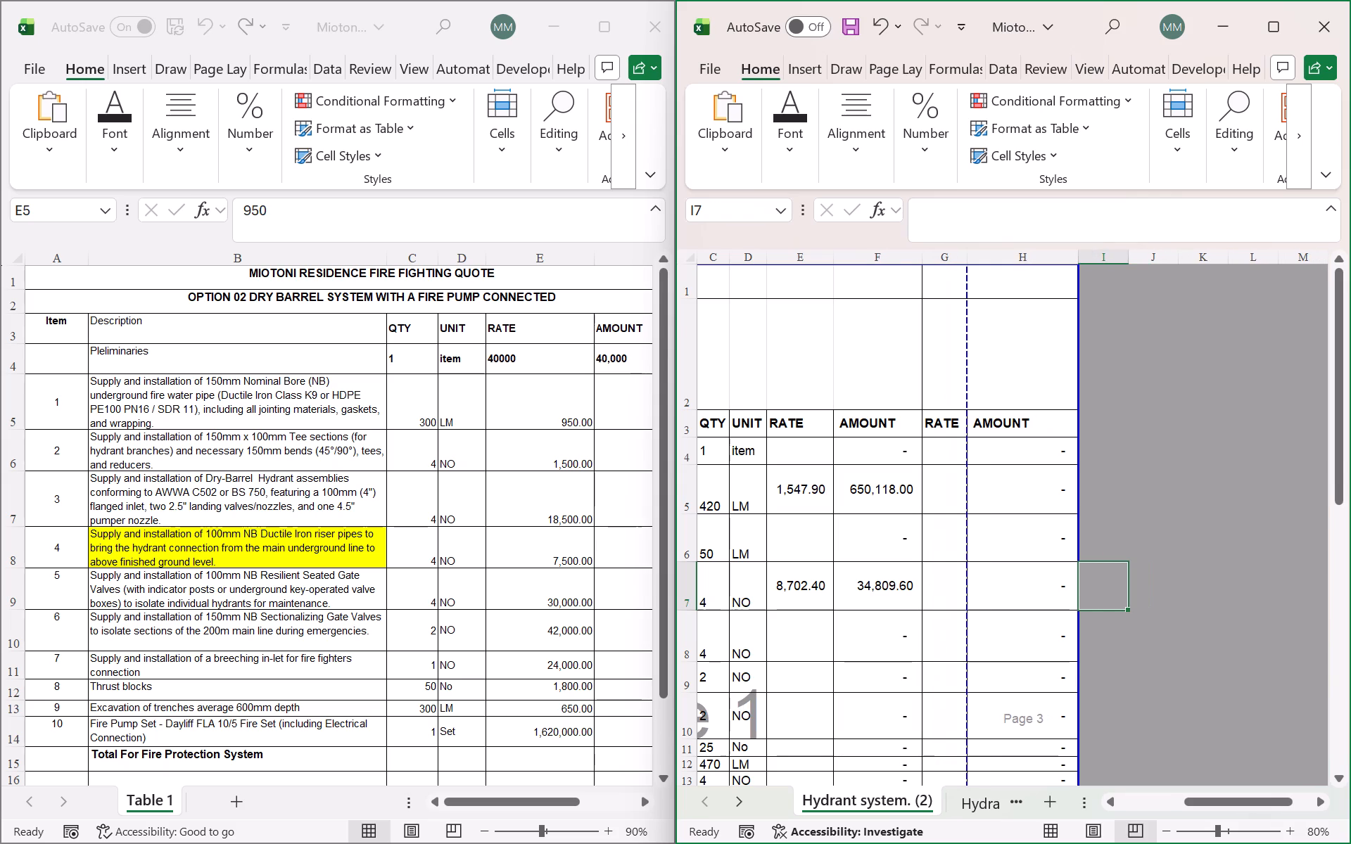
{"action": "left_click_drag", "start_coordinate": [1079, 260], "coordinate": [1057, 260]}
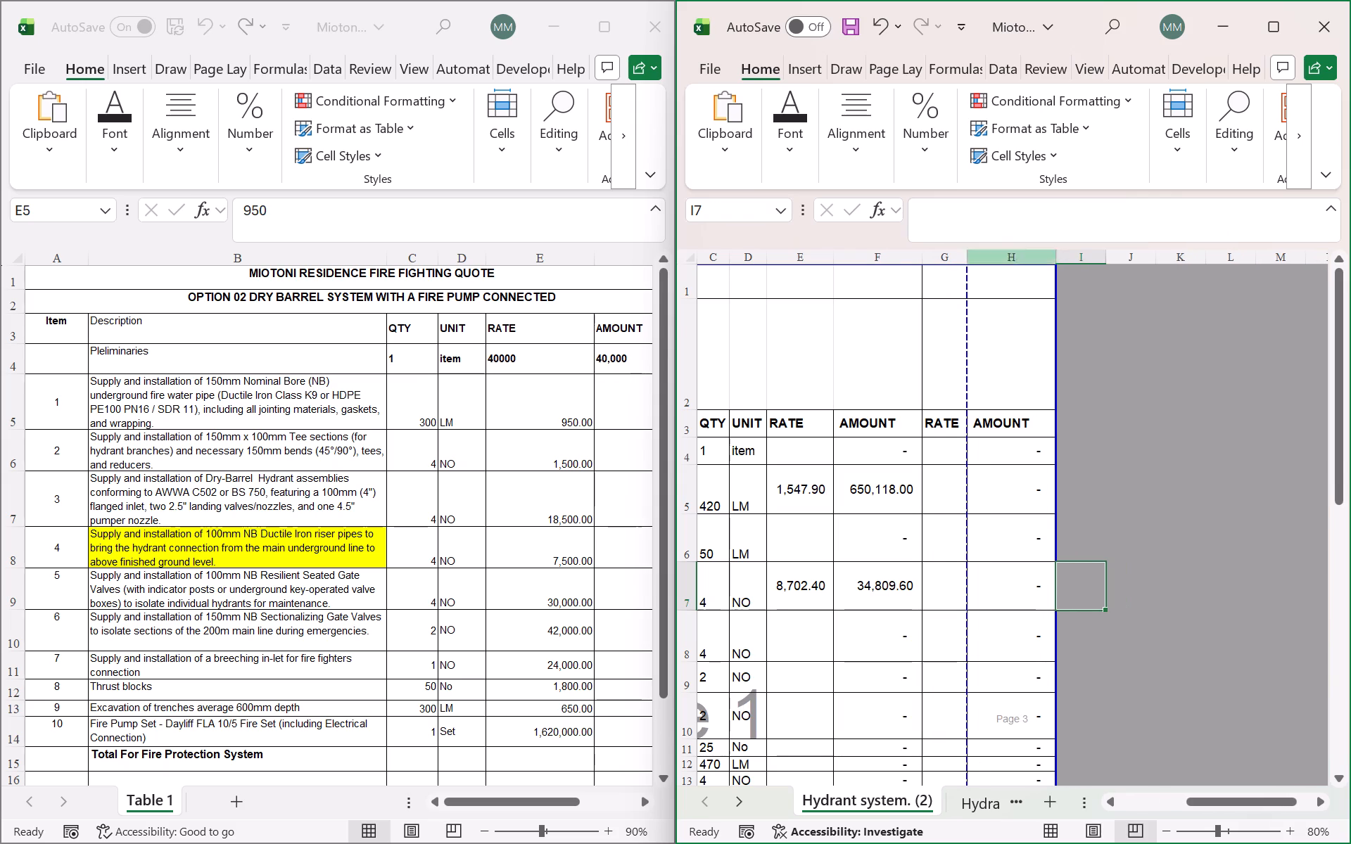
{"action": "left_click_drag", "start_coordinate": [833, 261], "coordinate": [825, 262]}
{"action": "left_click", "coordinate": [825, 262]}
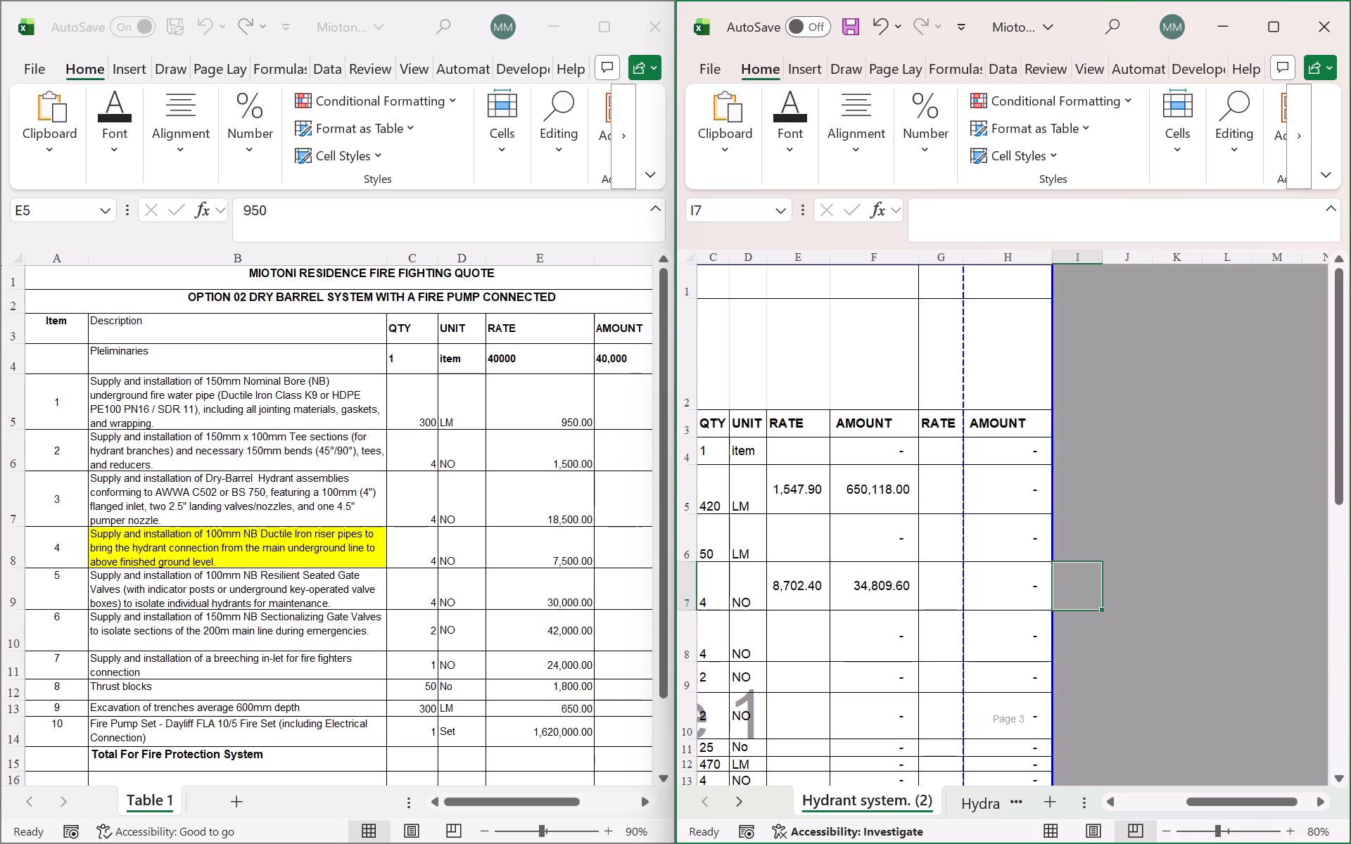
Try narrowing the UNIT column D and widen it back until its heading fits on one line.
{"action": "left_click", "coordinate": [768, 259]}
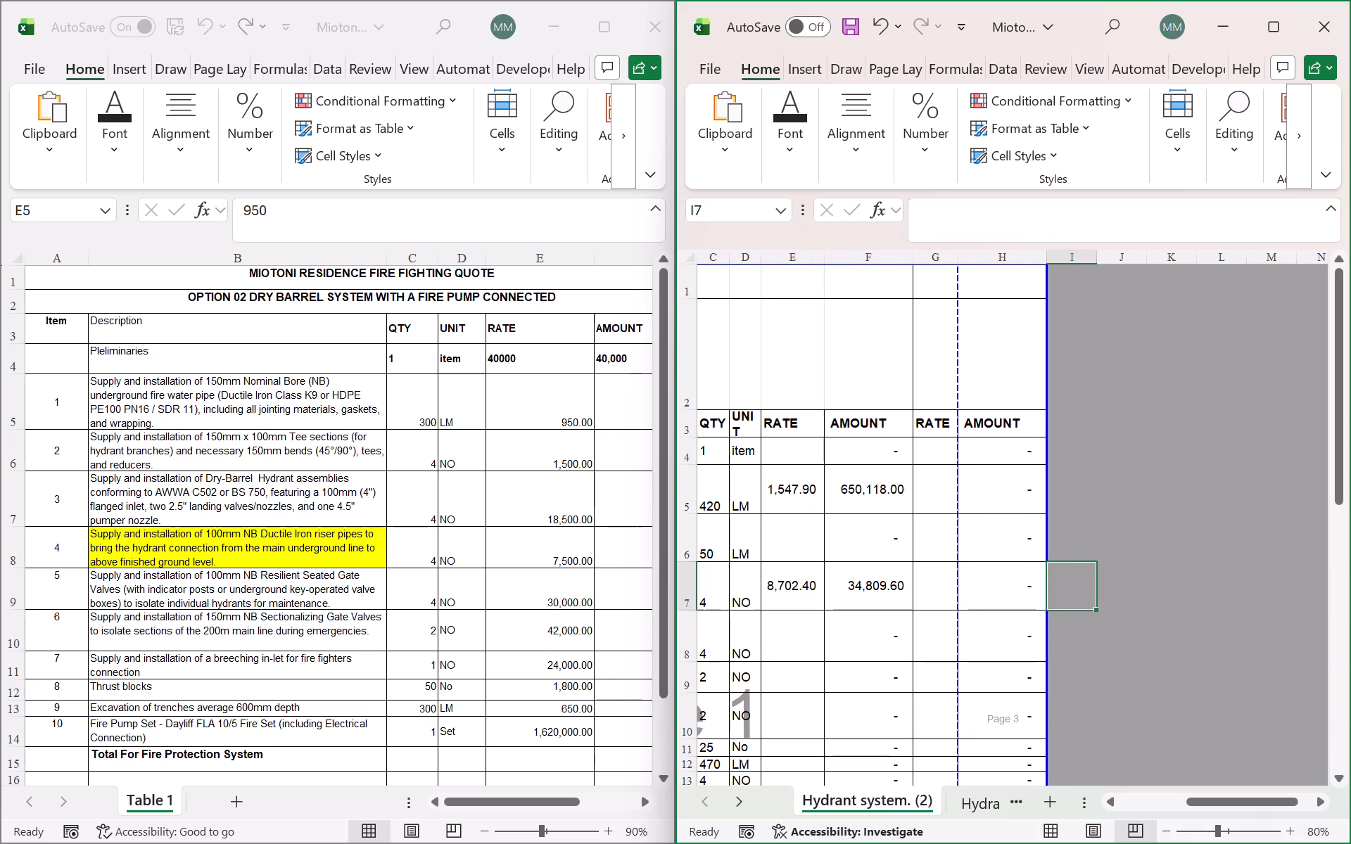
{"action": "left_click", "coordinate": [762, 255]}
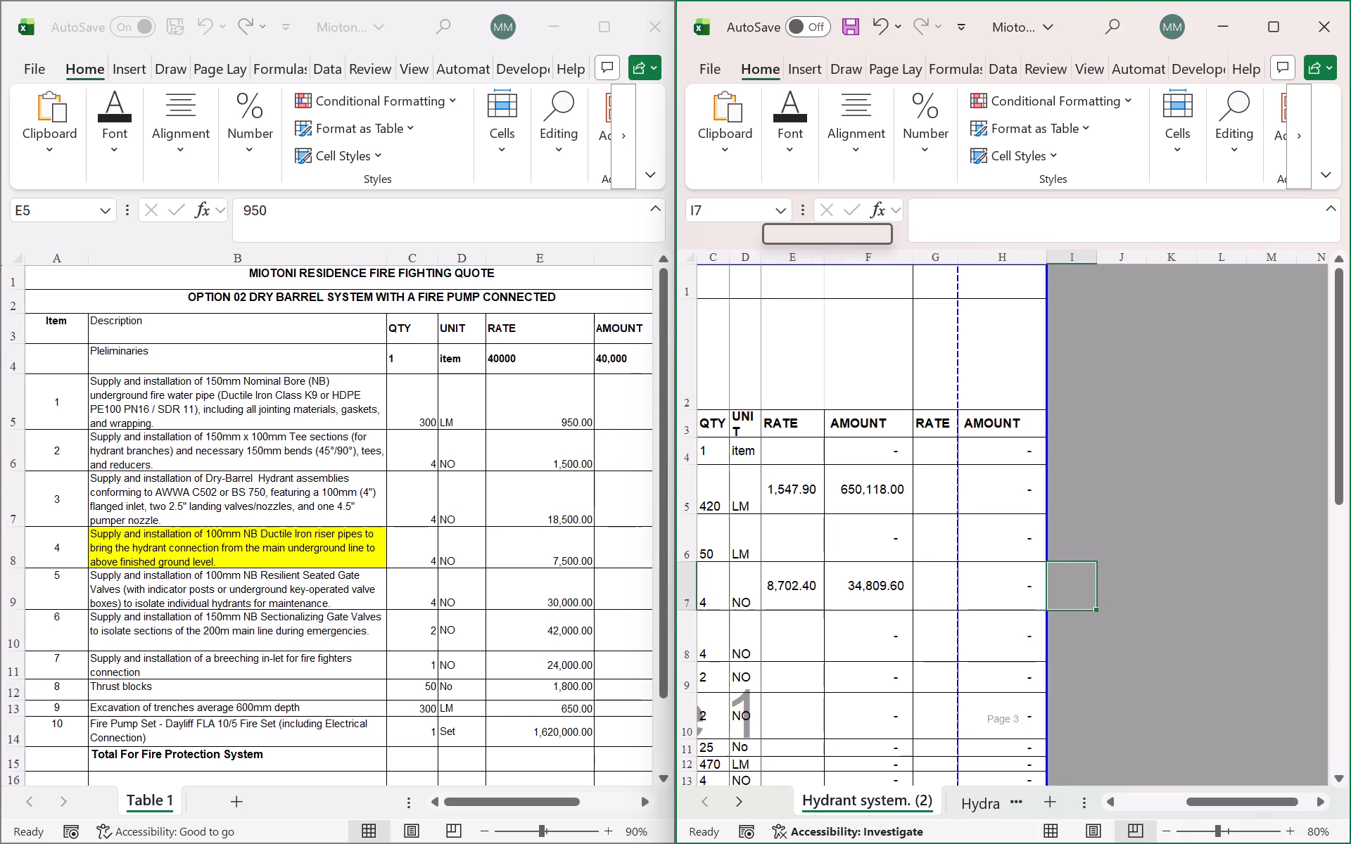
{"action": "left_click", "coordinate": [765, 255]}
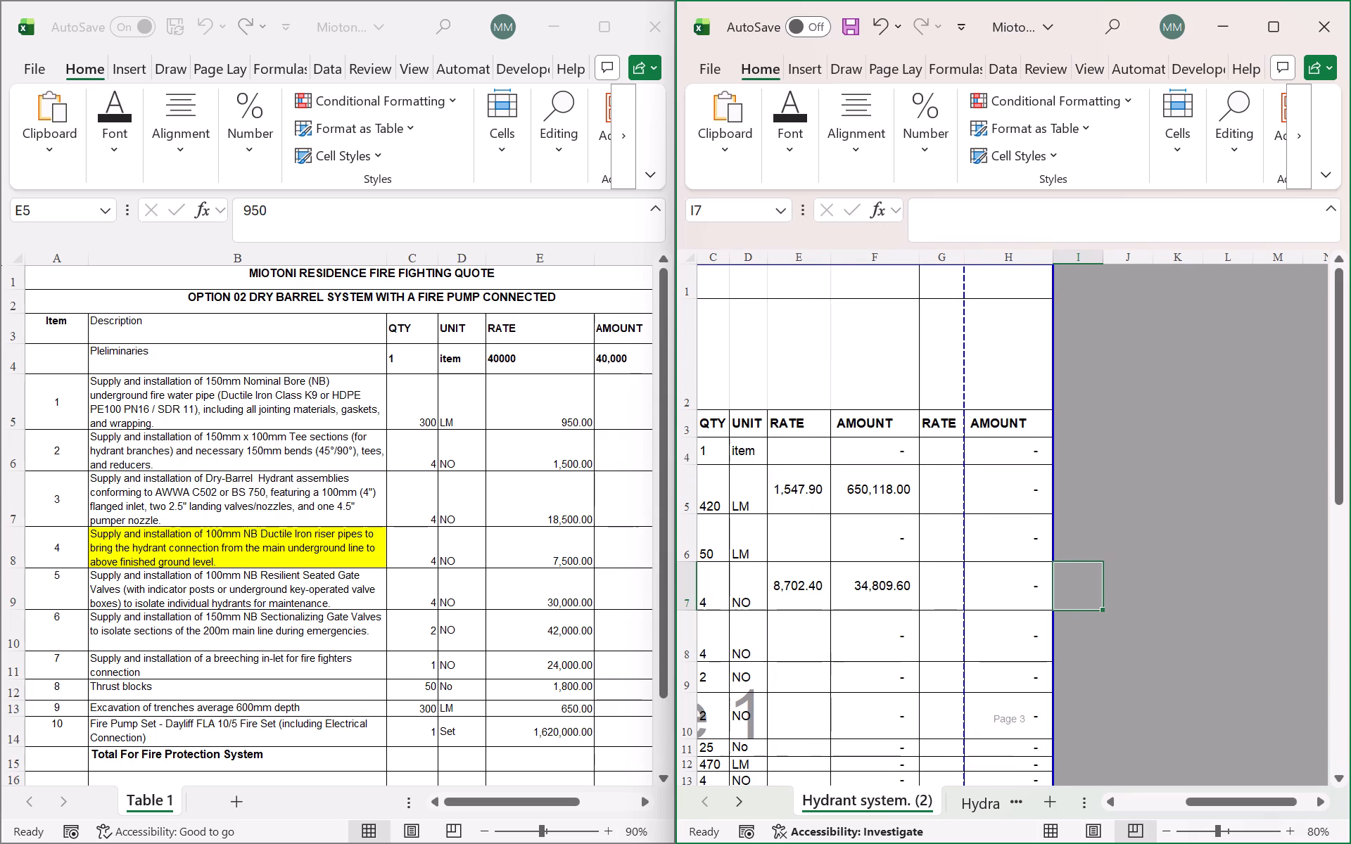
Narrow the Description column B to bring the duplicate rate and amount columns closer to fitting the page.
{"action": "left_click", "coordinate": [883, 478]}
{"action": "key", "text": "Left"}
{"action": "key", "text": "Left"}
{"action": "key", "text": "Left"}
{"action": "key", "text": "Left"}
{"action": "key", "text": "Left"}
{"action": "key", "text": "Left"}
{"action": "key", "text": "Left"}
{"action": "key", "text": "Left"}
{"action": "key", "text": "Left"}
{"action": "key", "text": "Left"}
{"action": "key", "text": "Left"}
{"action": "key", "text": "Left"}
{"action": "key", "text": "Left"}
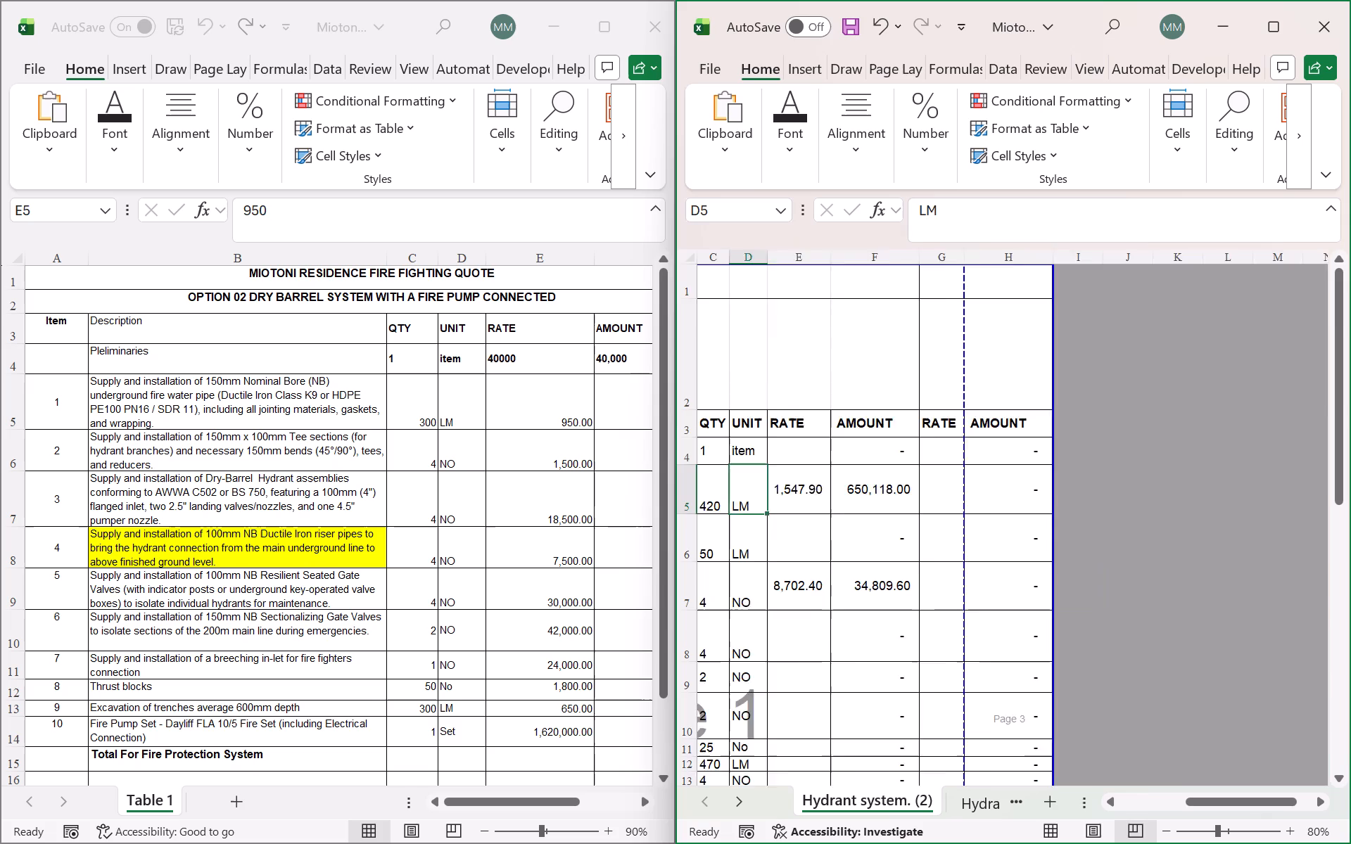
{"action": "left_click_drag", "start_coordinate": [1042, 255], "coordinate": [1032, 252]}
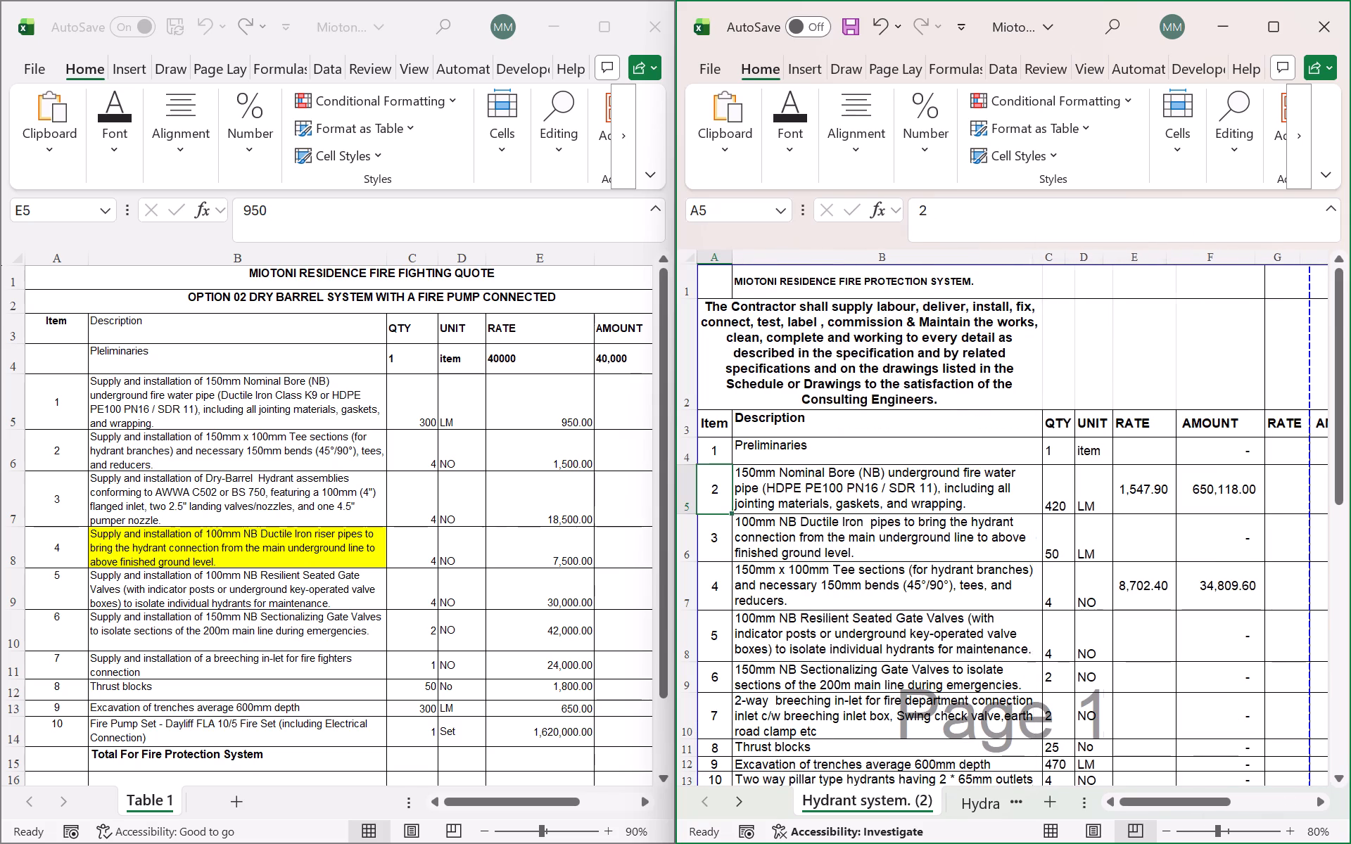
{"action": "left_click_drag", "start_coordinate": [1032, 252], "coordinate": [1013, 249]}
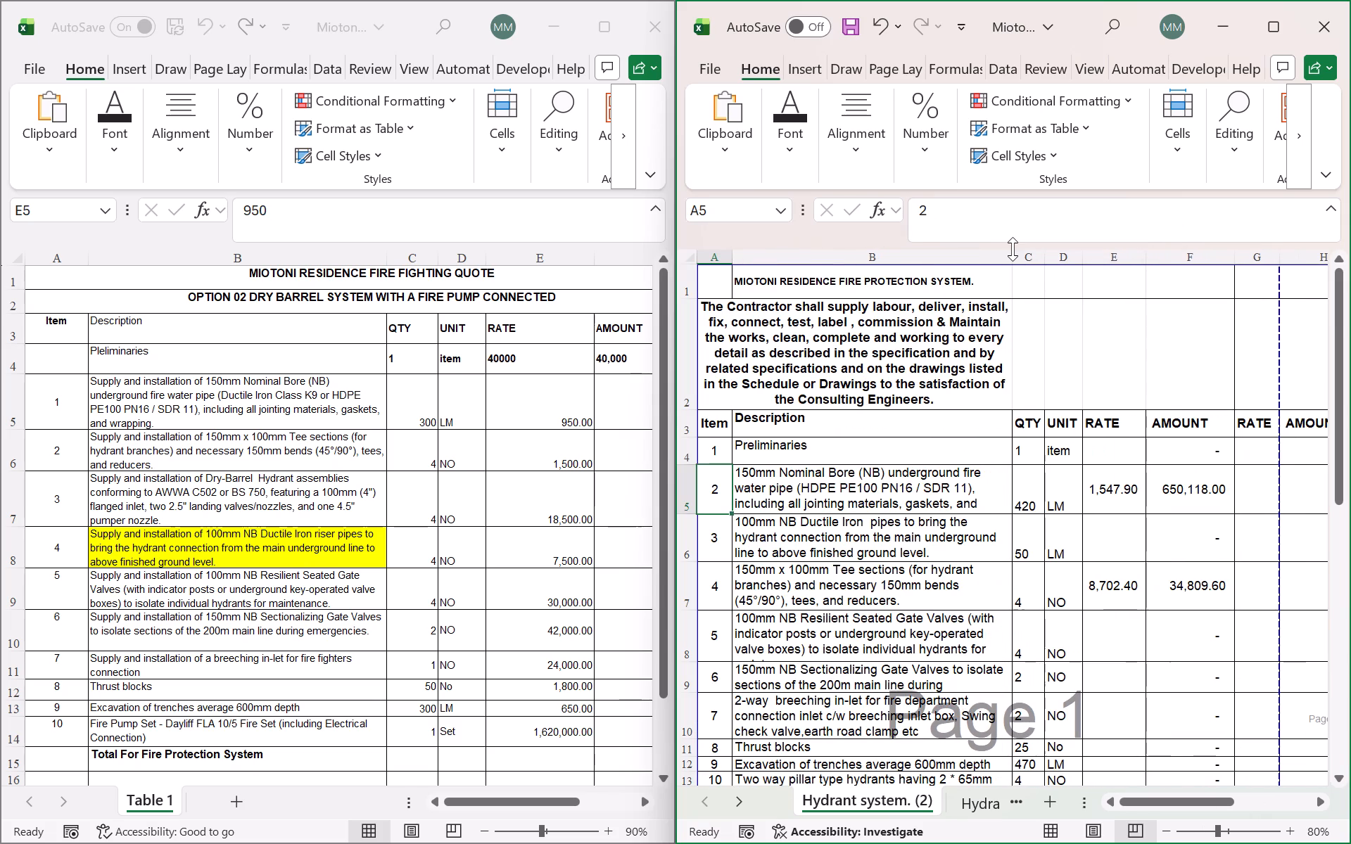
Narrow the Description column B further until both RATE and AMOUNT pairs through column H fit on one page width.
{"action": "left_click", "coordinate": [970, 462]}
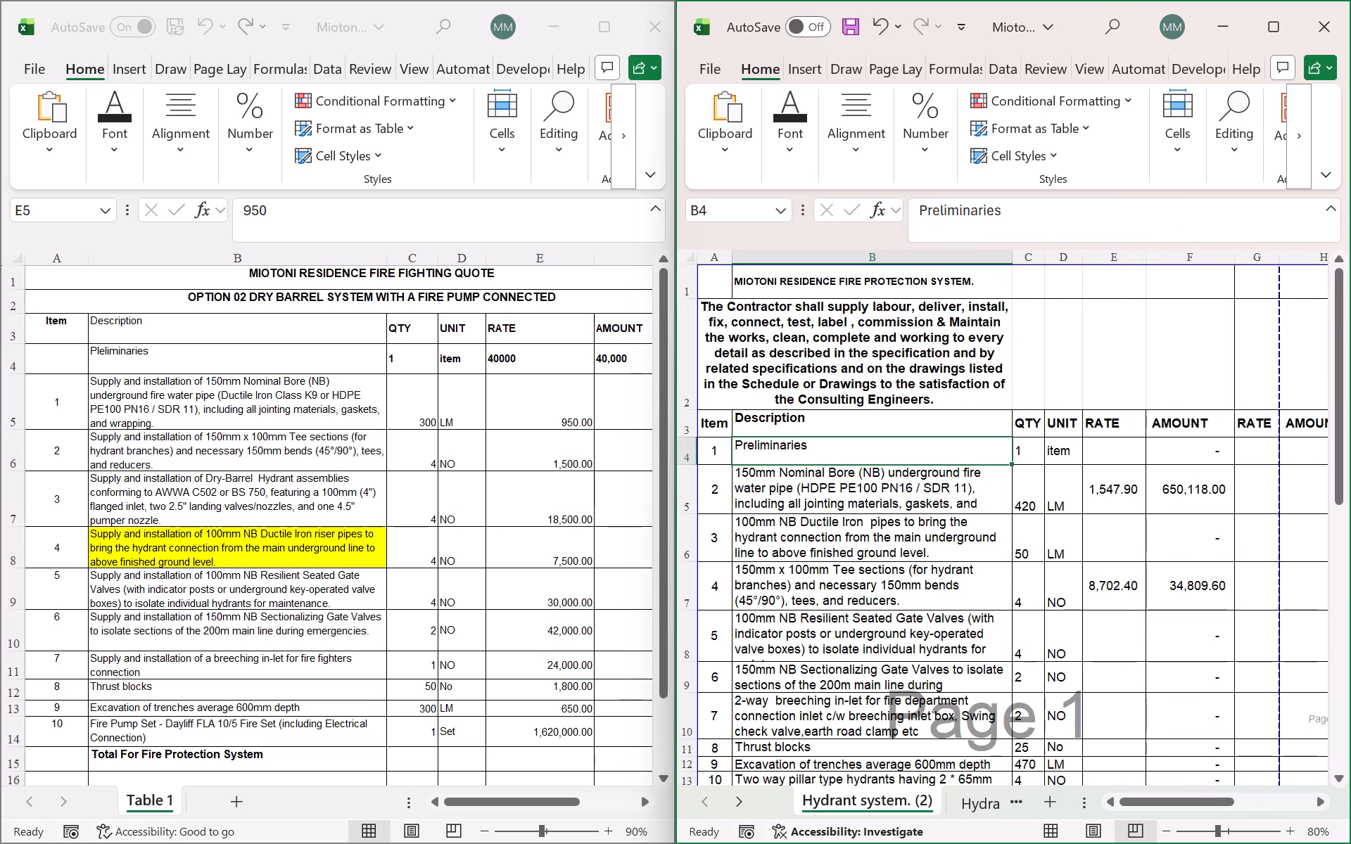
{"action": "key", "text": "Right"}
{"action": "key", "text": "Right"}
{"action": "key", "text": "Right"}
{"action": "key", "text": "Right"}
{"action": "key", "text": "Right"}
{"action": "key", "text": "Right"}
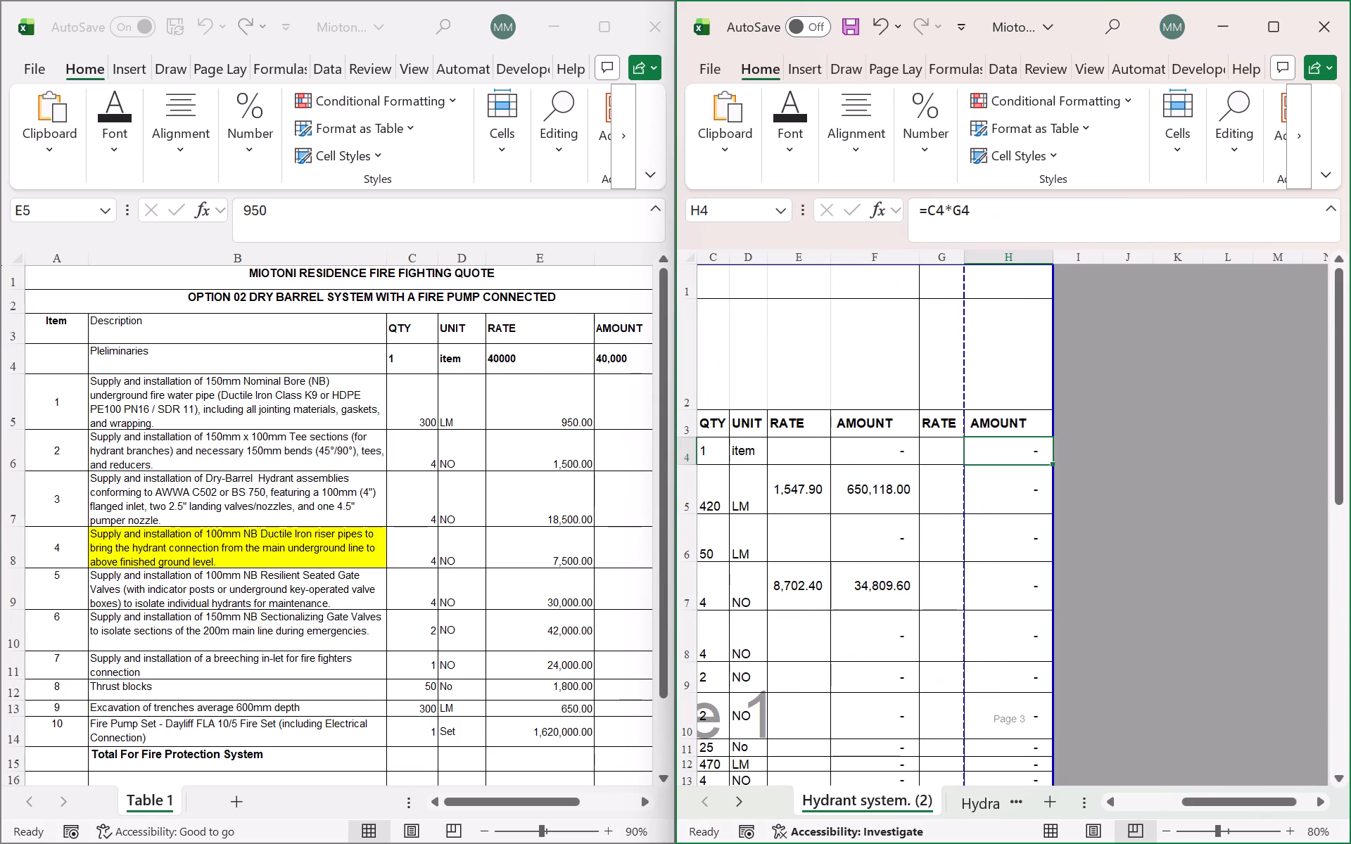
{"action": "key", "text": "Left"}
{"action": "key", "text": "Left"}
{"action": "key", "text": "Left"}
{"action": "key", "text": "Left"}
{"action": "key", "text": "Left"}
{"action": "key", "text": "Left"}
{"action": "key", "text": "Left"}
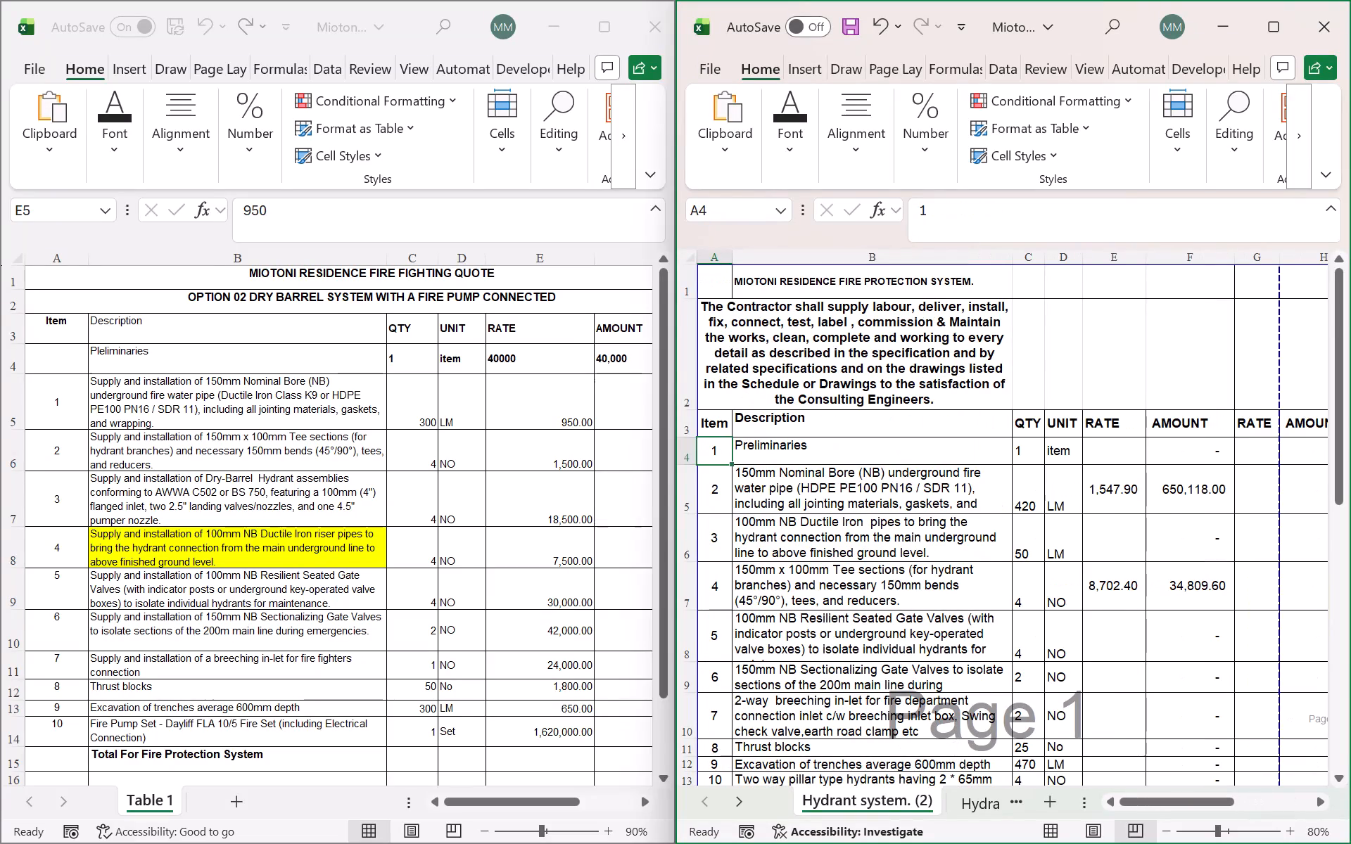
{"action": "left_click_drag", "start_coordinate": [1015, 262], "coordinate": [1001, 262]}
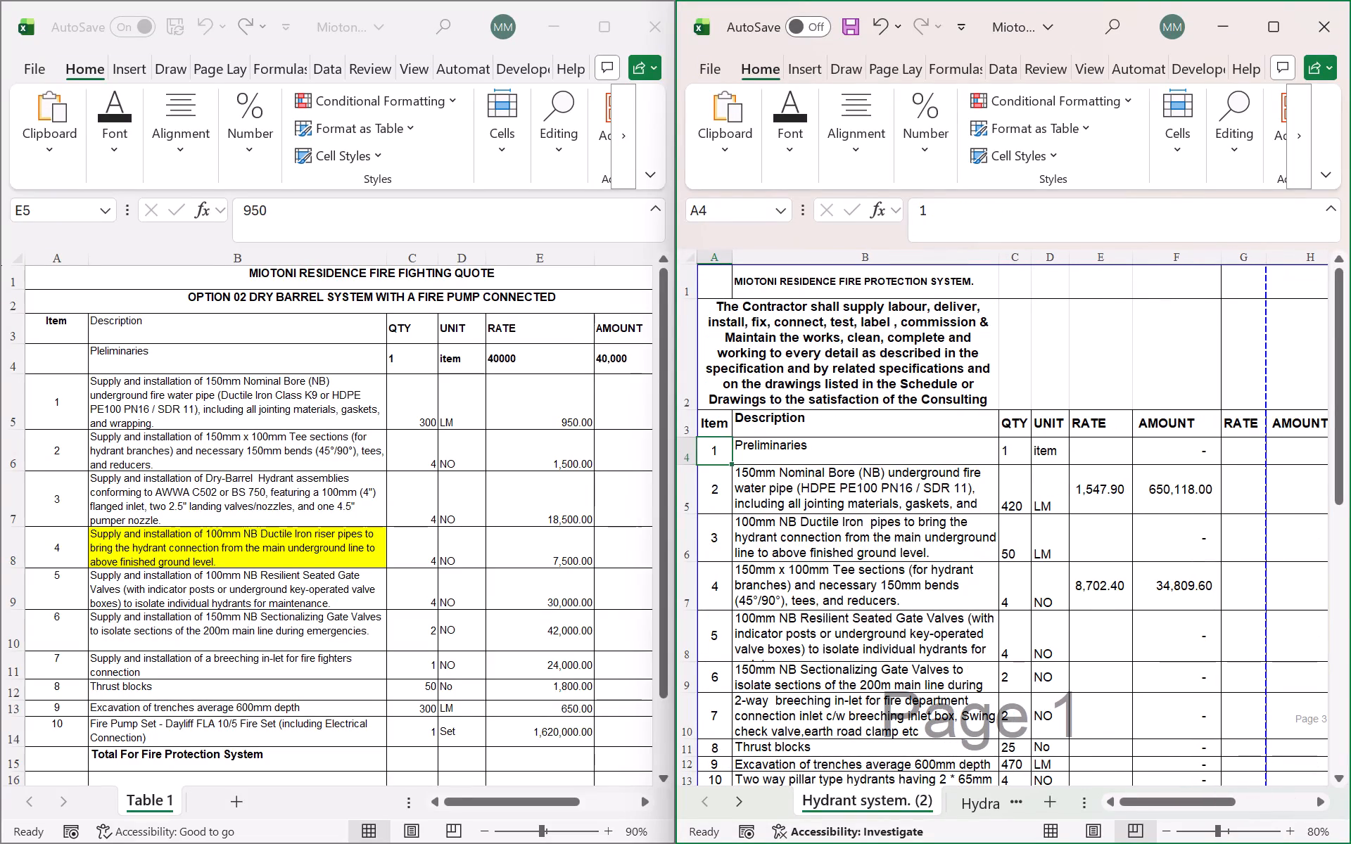
{"action": "left_click_drag", "start_coordinate": [1001, 262], "coordinate": [989, 262]}
{"action": "left_click_drag", "start_coordinate": [989, 262], "coordinate": [975, 263]}
{"action": "left_click_drag", "start_coordinate": [975, 263], "coordinate": [959, 261]}
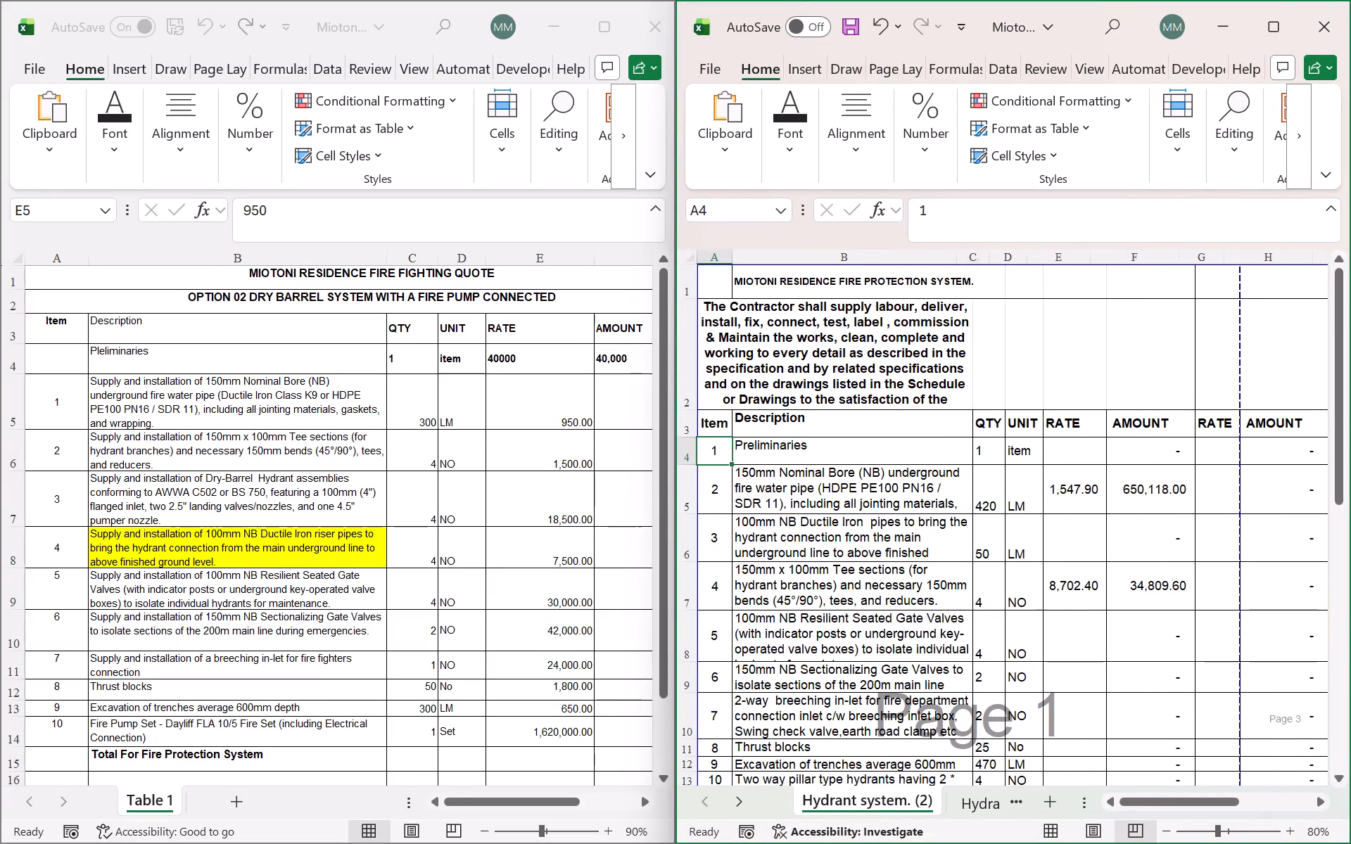
{"action": "scroll", "coordinate": [1092, 550], "scroll_direction": "up", "scroll_amount": 4}
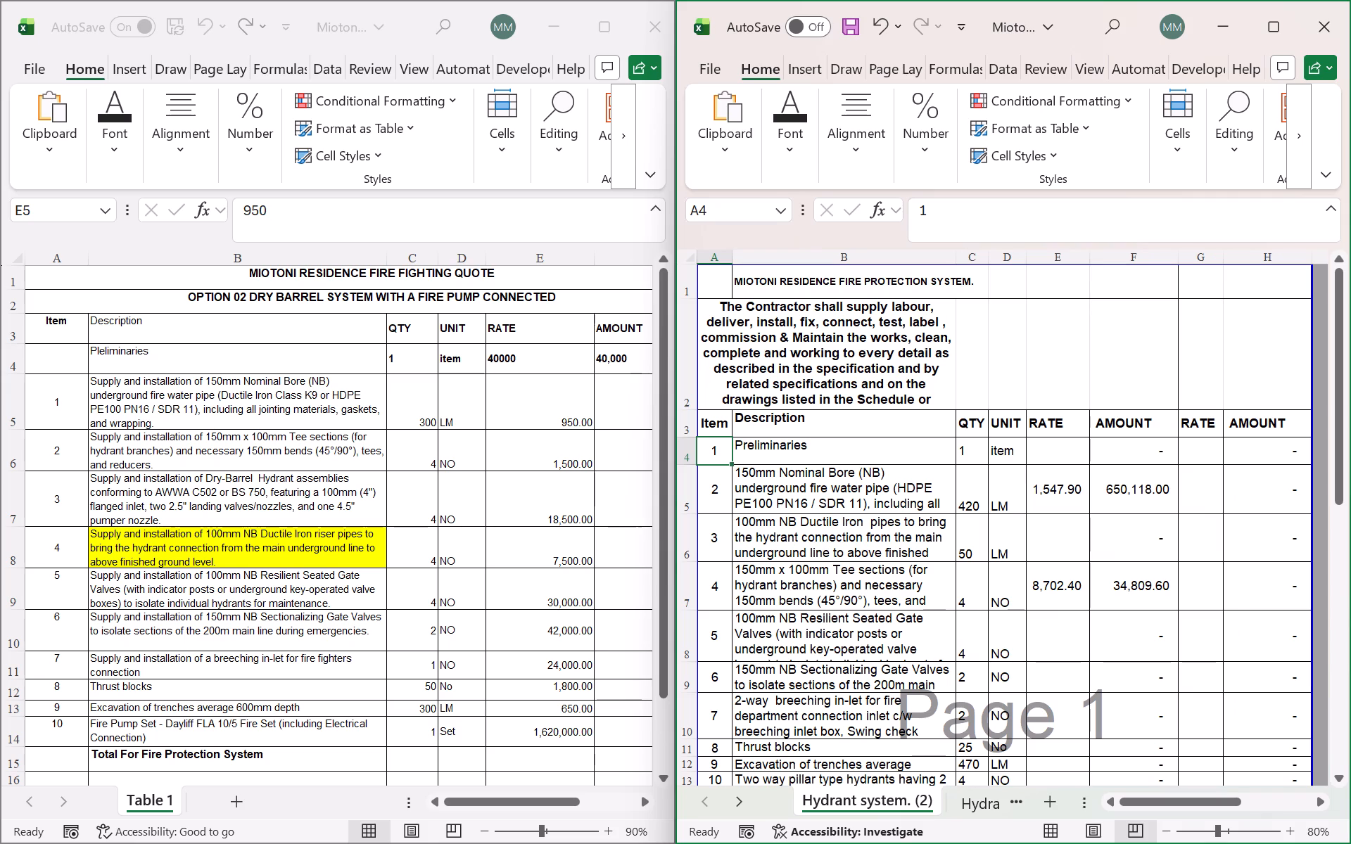
Set the font of the whole Hydrant system. (2) sheet to Garamond.
{"action": "left_click", "coordinate": [915, 340]}
{"action": "left_click", "coordinate": [794, 159]}
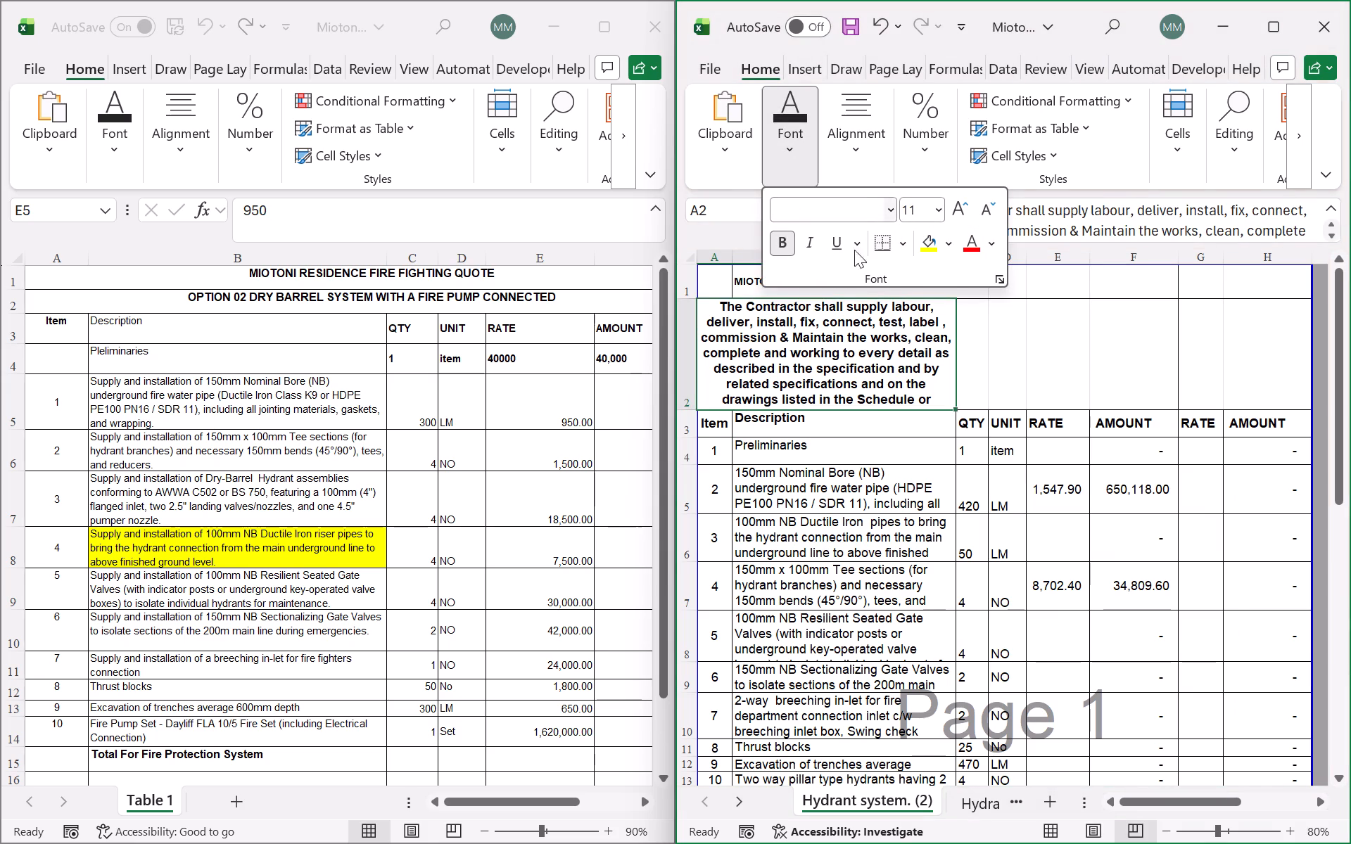
{"action": "left_click", "coordinate": [875, 418]}
{"action": "key", "text": "ctrl+a"}
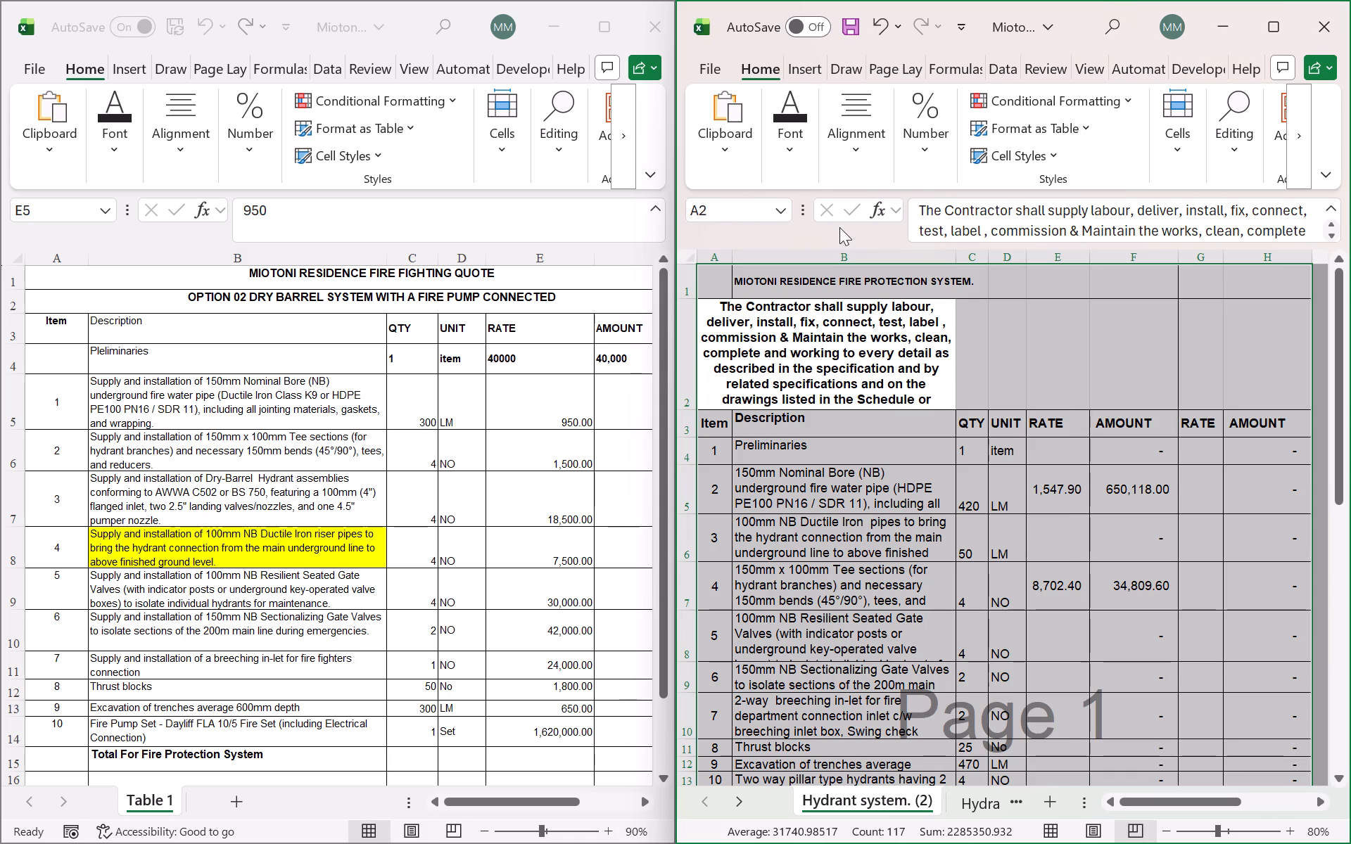
{"action": "left_click", "coordinate": [797, 160]}
{"action": "left_click", "coordinate": [827, 210]}
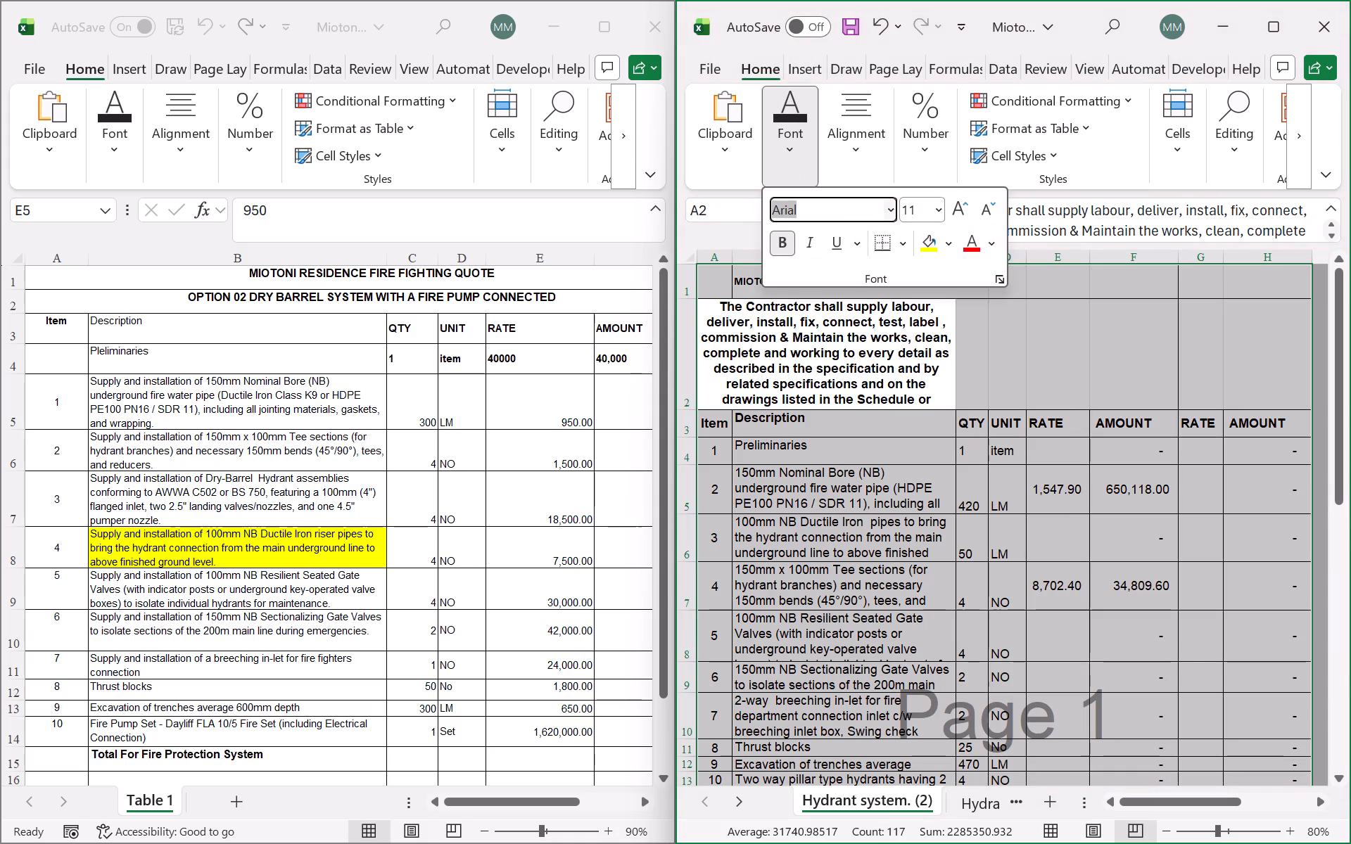
{"action": "type", "text": "gara"}
{"action": "left_click", "coordinate": [859, 207]}
{"action": "key", "text": "Return"}
{"action": "left_click", "coordinate": [899, 538]}
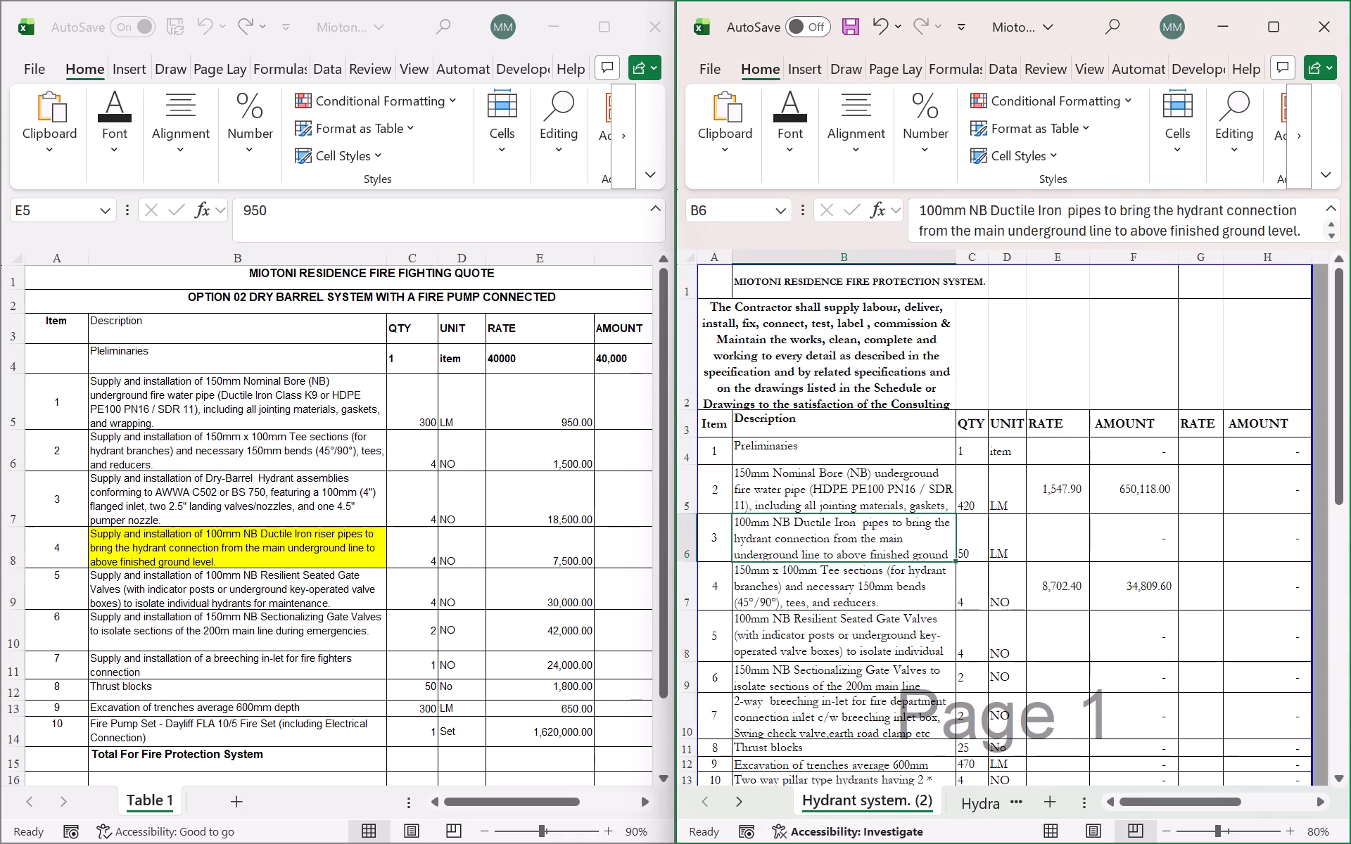
Set the font size of the MIOTONI RESIDENCE FIRE PROTECTION SYSTEM title in cell B1 to 10.
{"action": "left_click", "coordinate": [936, 376]}
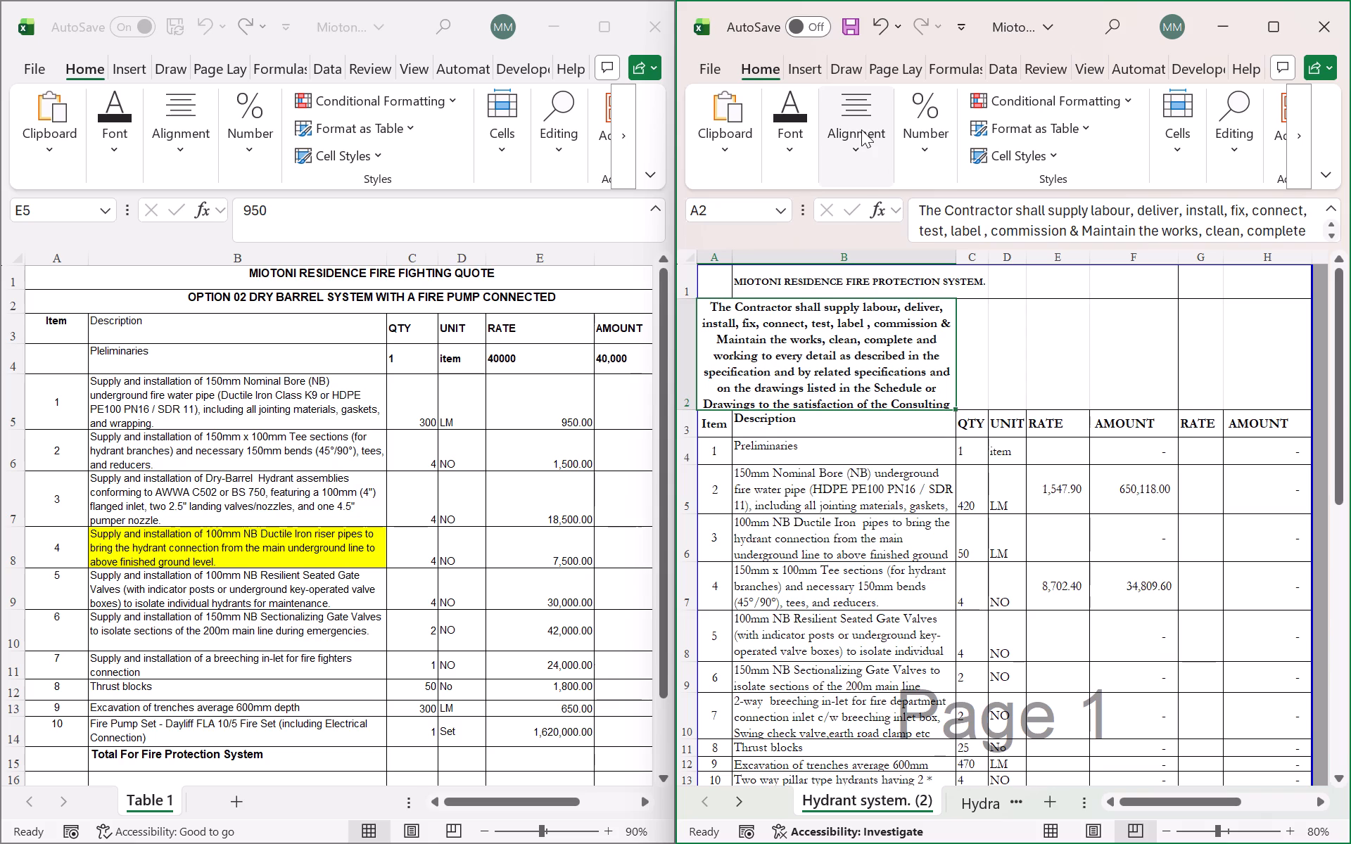
{"action": "left_click", "coordinate": [865, 279]}
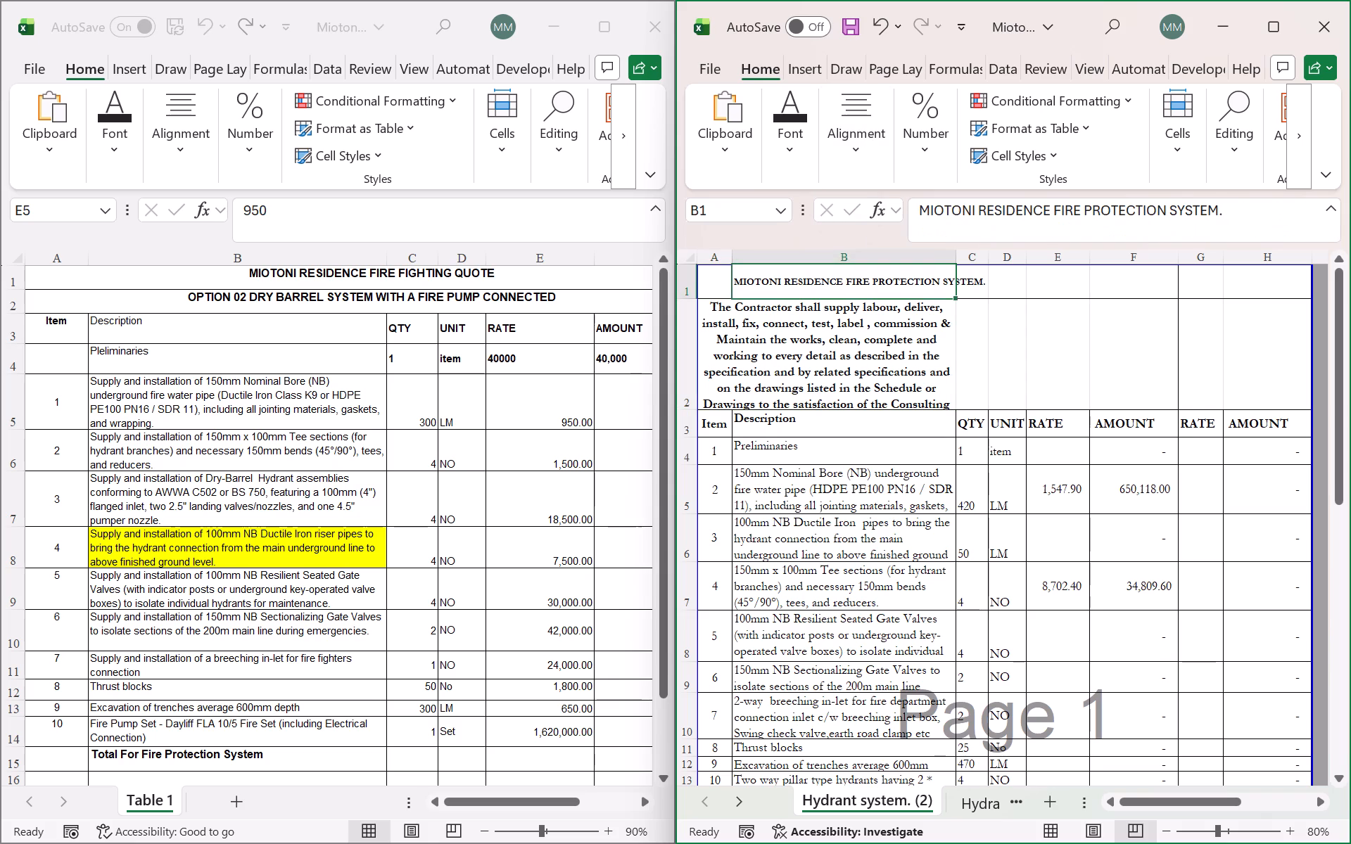
{"action": "left_click", "coordinate": [827, 328]}
{"action": "left_click", "coordinate": [813, 279]}
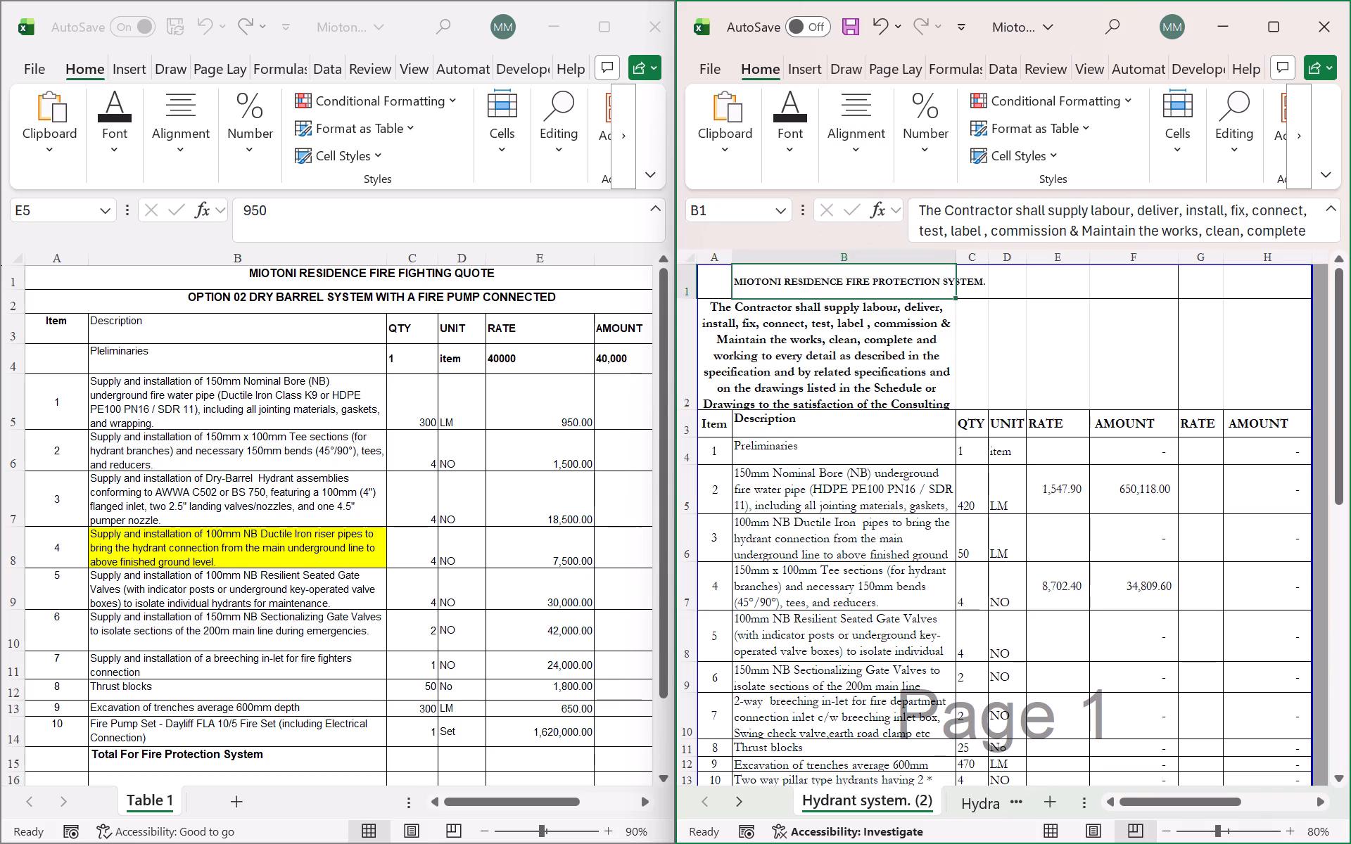
{"action": "left_click", "coordinate": [778, 149]}
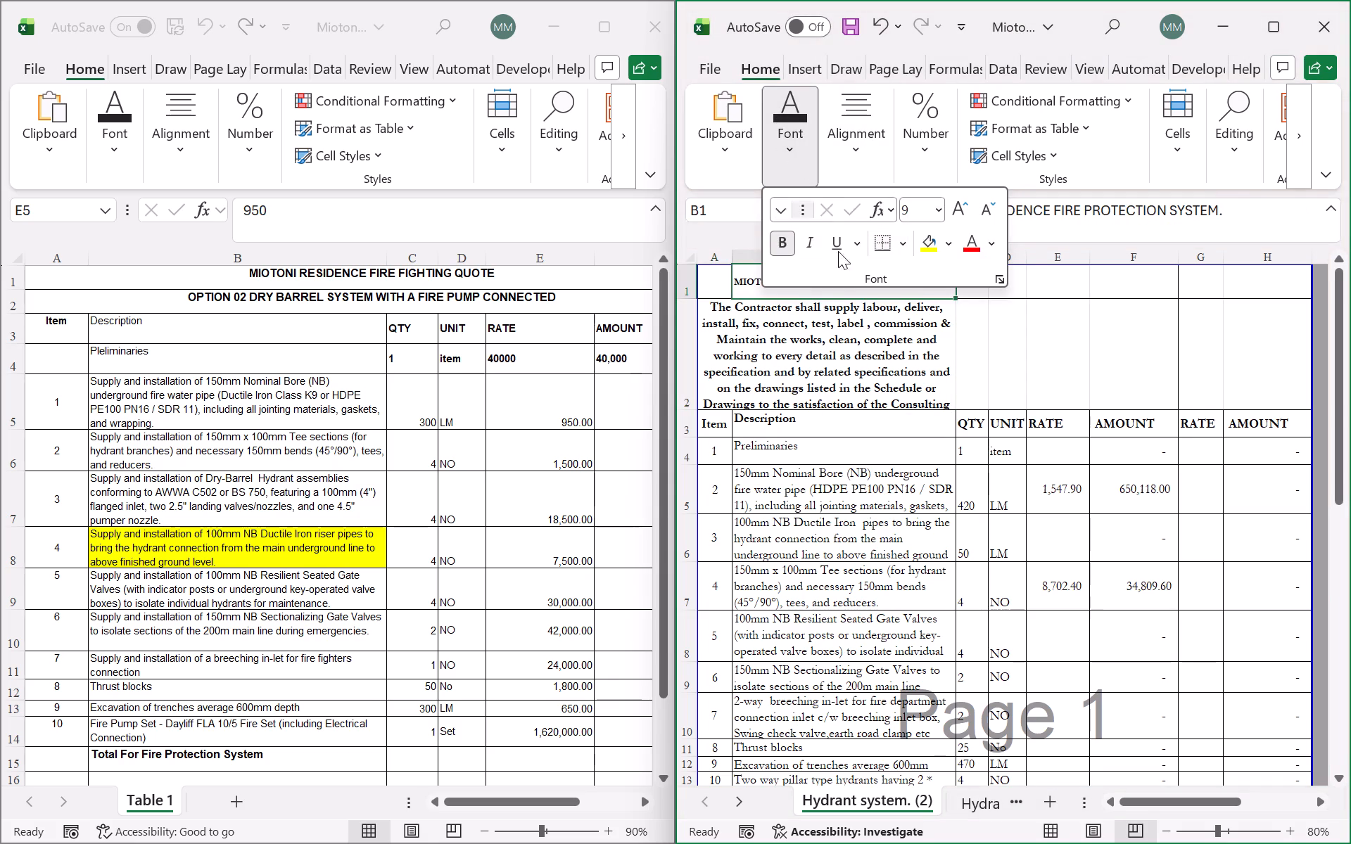
{"action": "left_click", "coordinate": [883, 363]}
{"action": "left_click", "coordinate": [794, 152]}
{"action": "left_click", "coordinate": [939, 207]}
{"action": "left_click", "coordinate": [921, 291]}
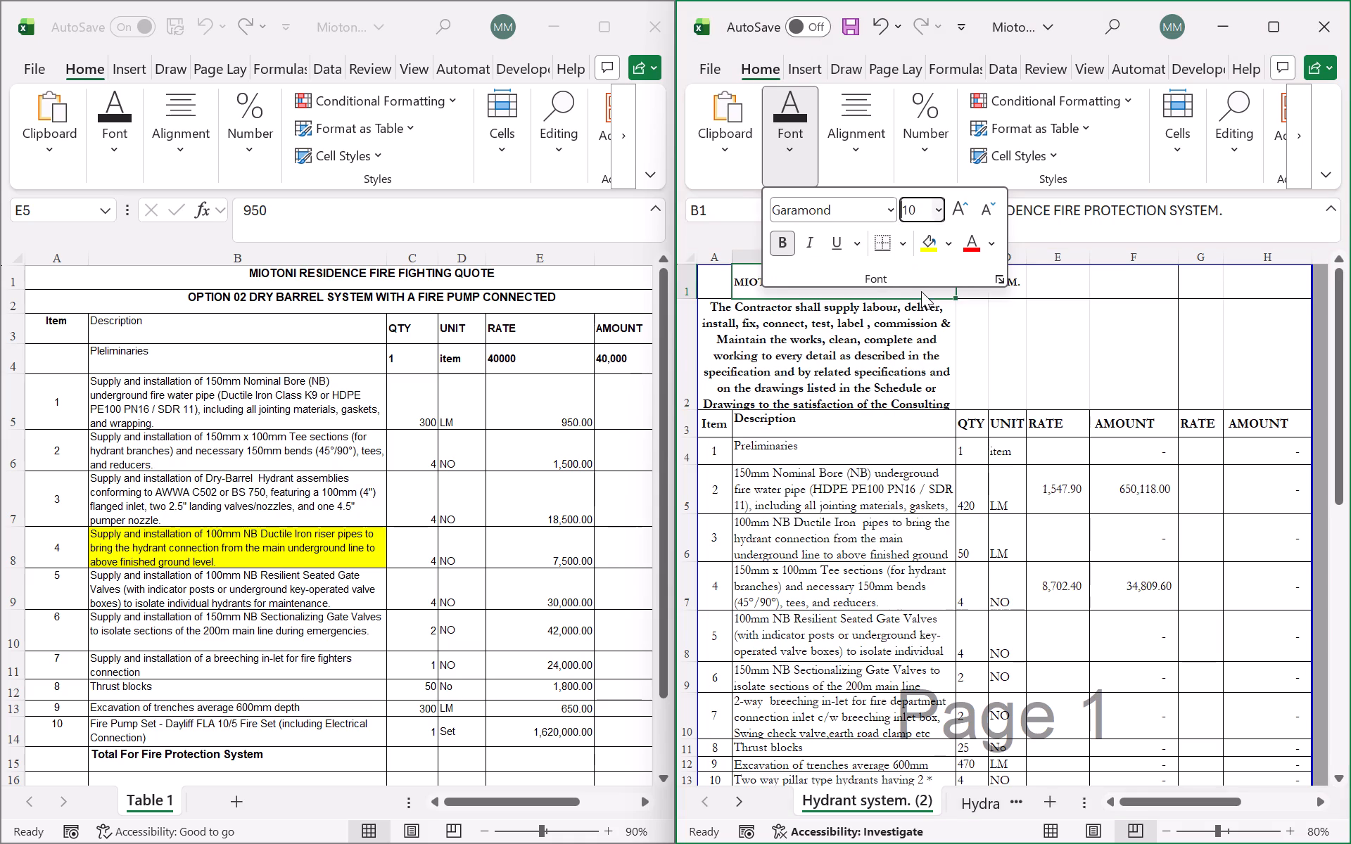
{"action": "left_click", "coordinate": [909, 357]}
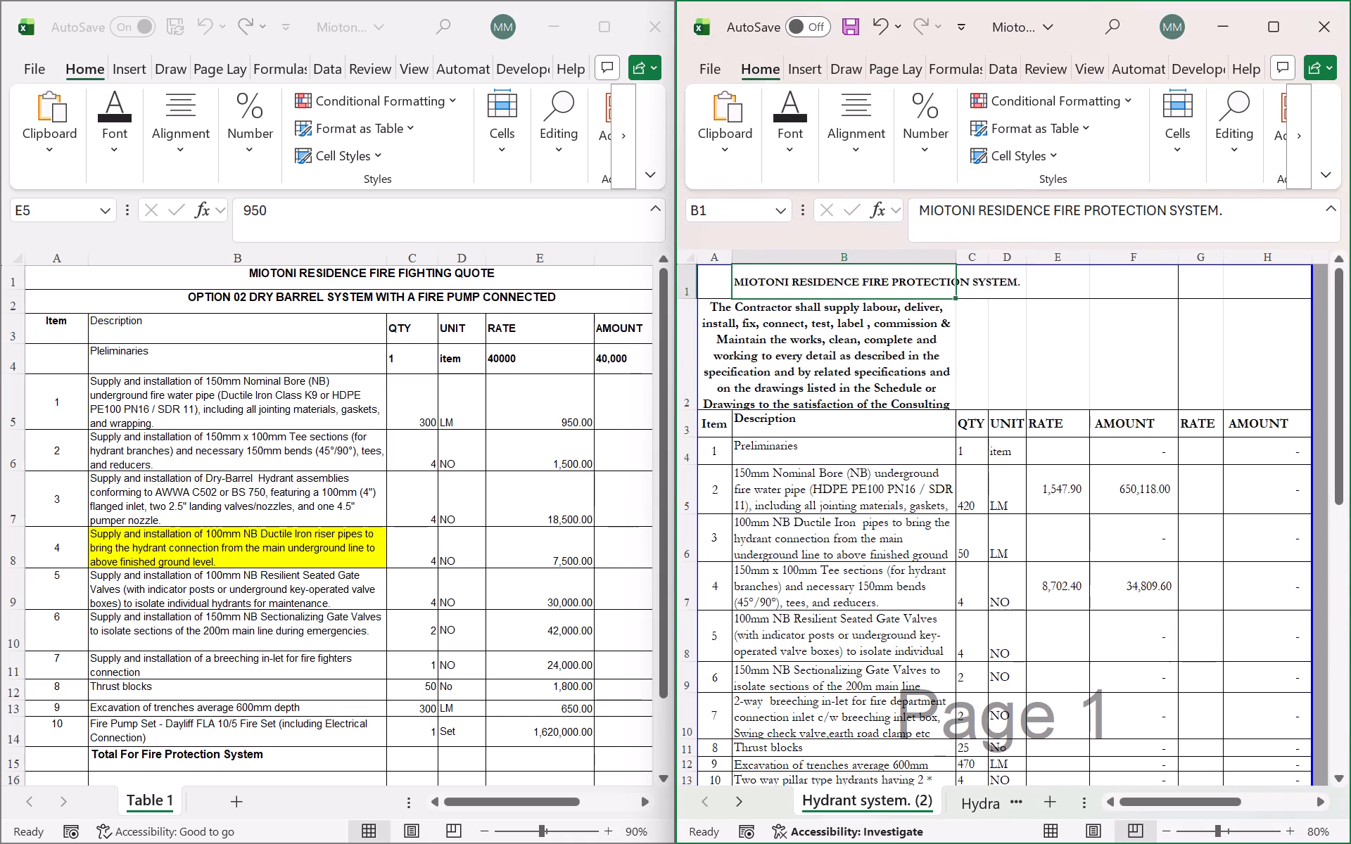
Merge and center the contractor's scope note in row 2 across columns A to C.
{"action": "left_click", "coordinate": [800, 366]}
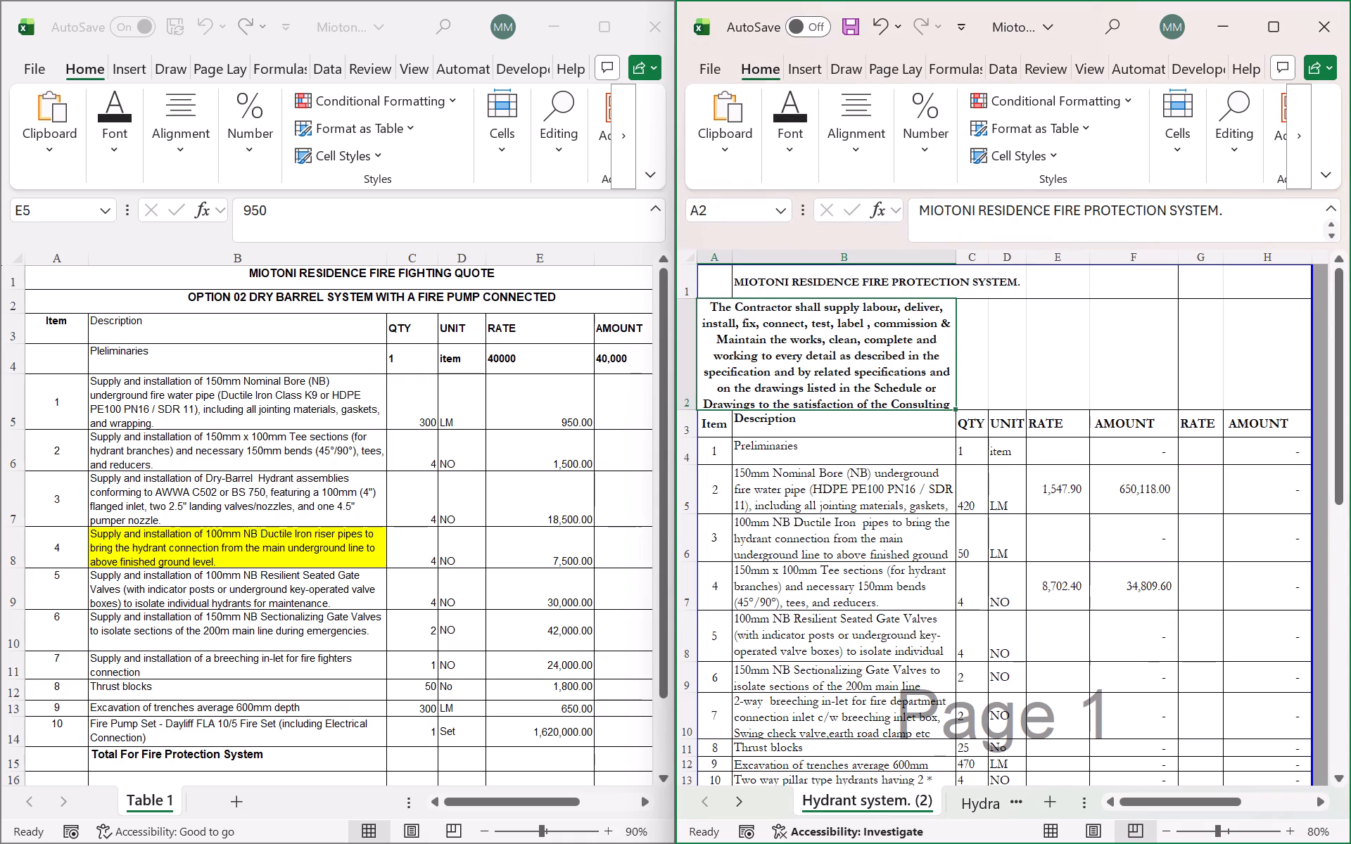
{"action": "left_click_drag", "start_coordinate": [954, 348], "coordinate": [964, 350]}
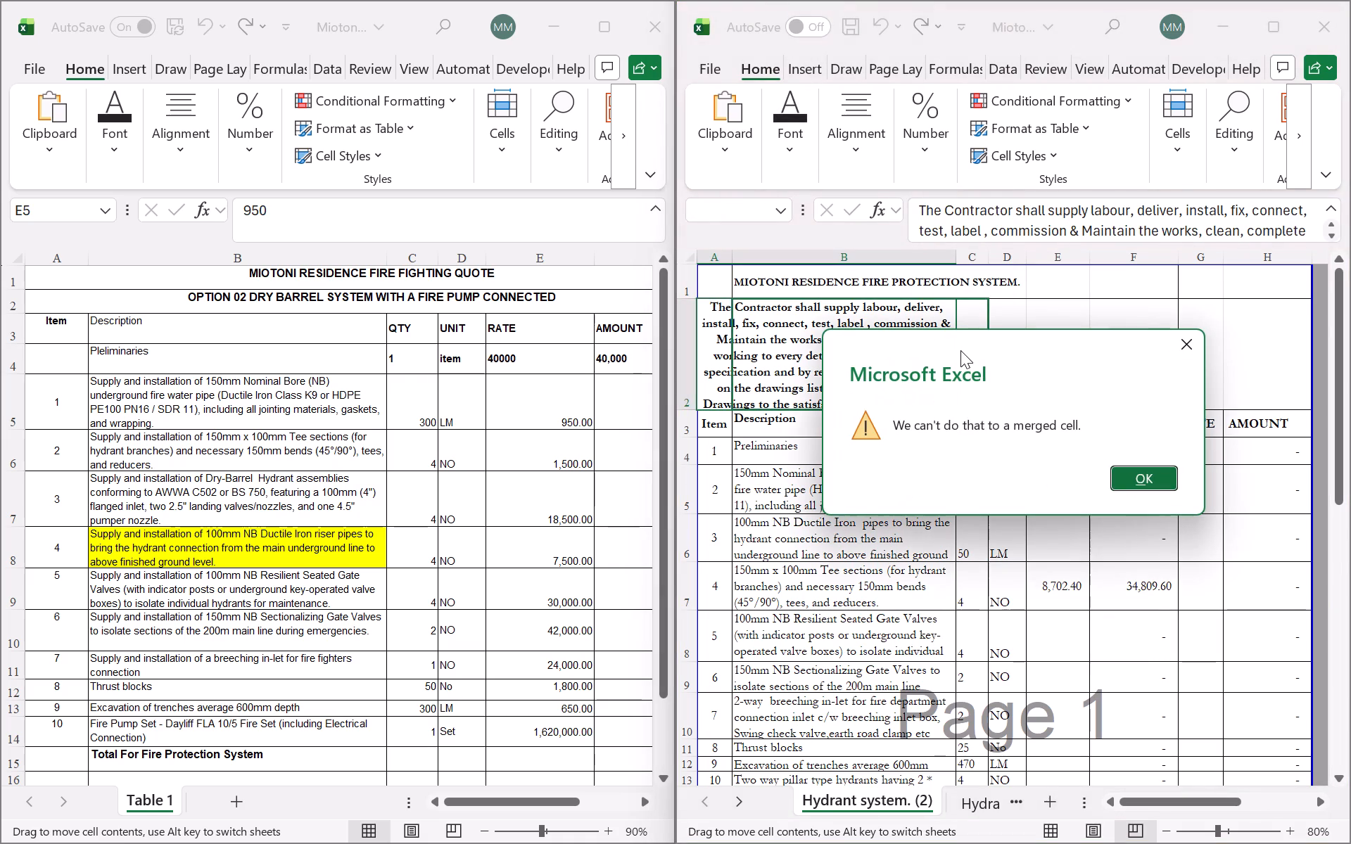
{"action": "left_click", "coordinate": [1132, 470]}
{"action": "left_click_drag", "start_coordinate": [979, 344], "coordinate": [964, 342]}
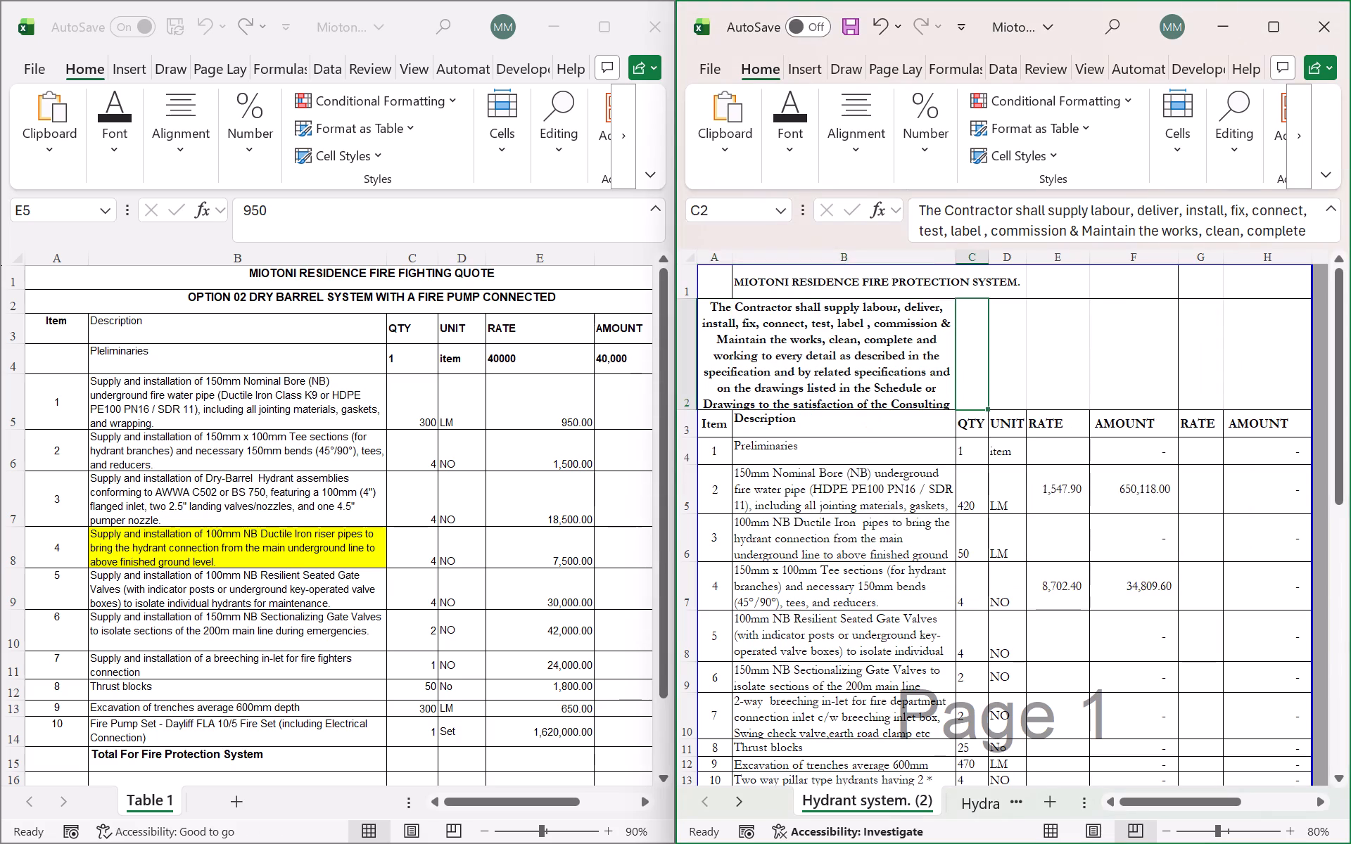
{"action": "left_click_drag", "start_coordinate": [964, 342], "coordinate": [810, 342]}
{"action": "left_click", "coordinate": [868, 154]}
{"action": "left_click", "coordinate": [1067, 247]}
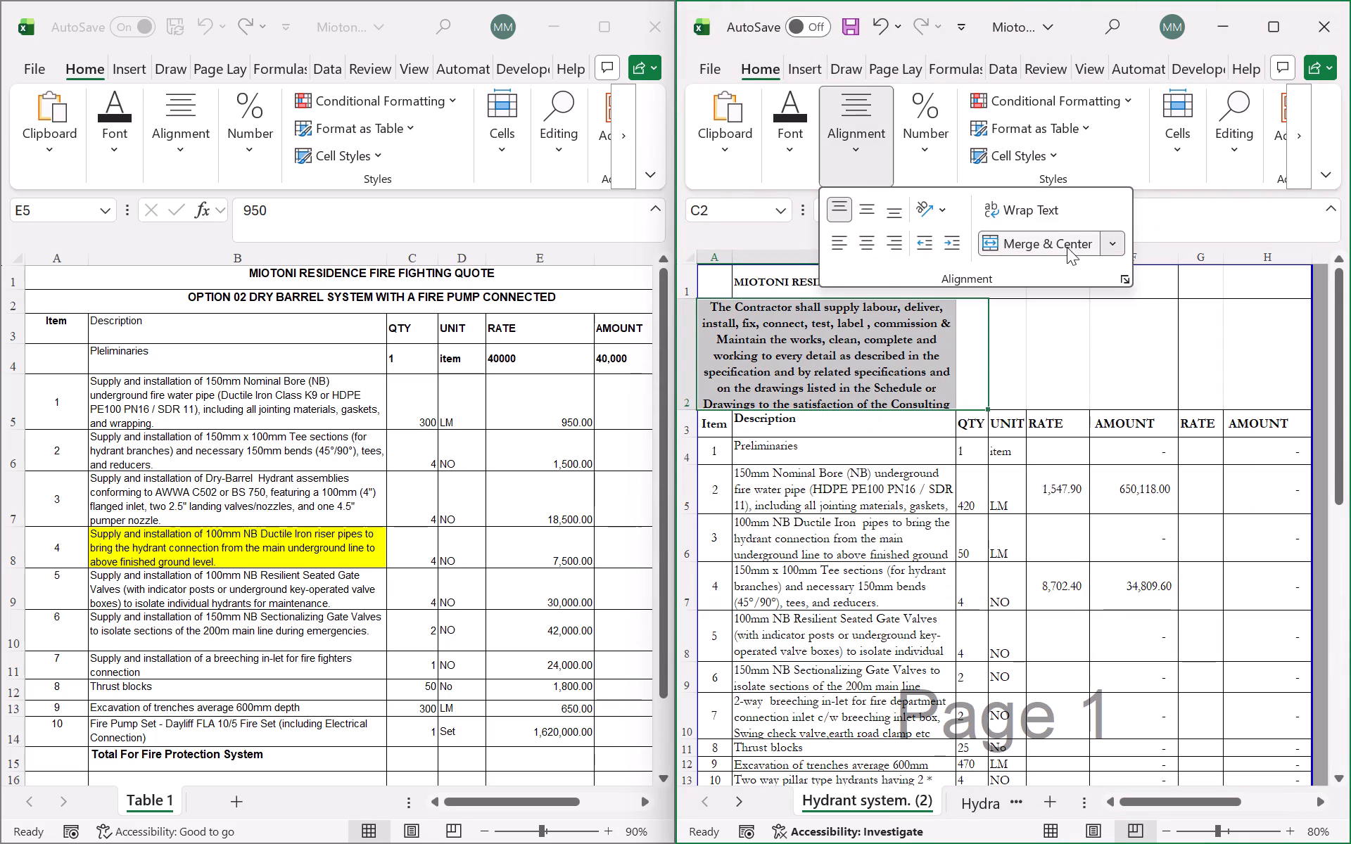
{"action": "left_click", "coordinate": [1051, 250]}
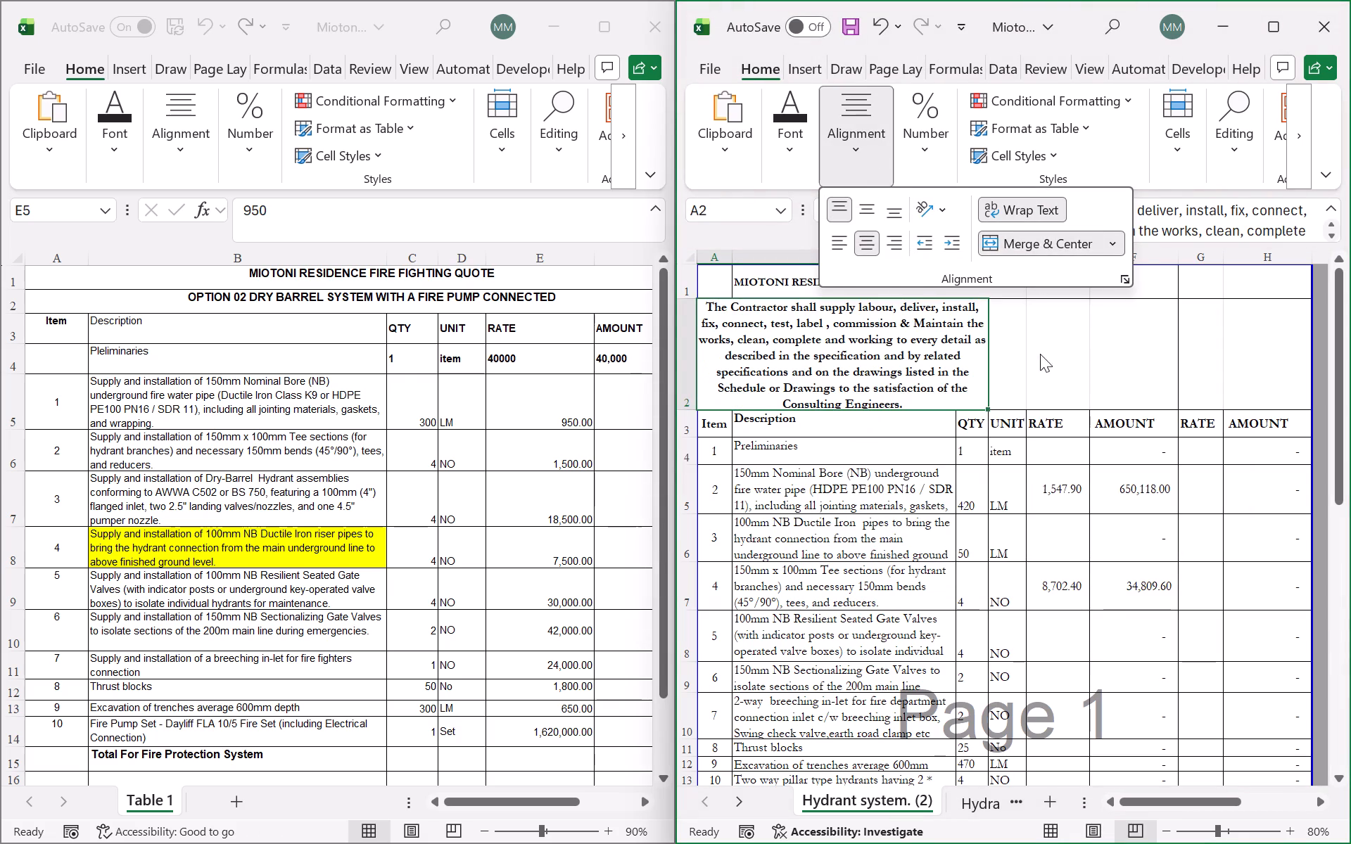
{"action": "left_click", "coordinate": [1057, 400]}
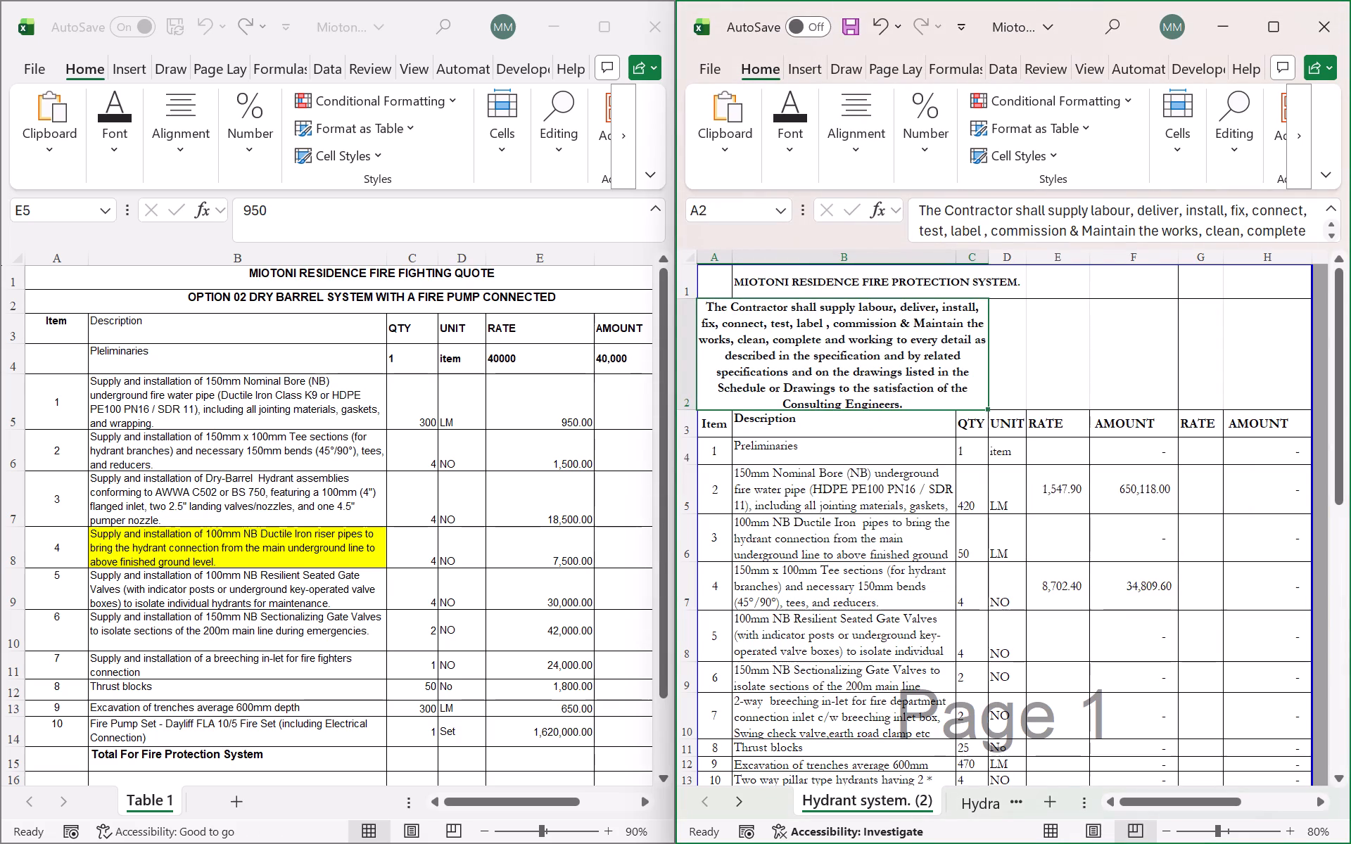
Enter the label "supplier" in cell E2, above the first RATE heading.
{"action": "scroll", "coordinate": [1252, 420], "scroll_direction": "down", "scroll_amount": 1}
{"action": "scroll", "coordinate": [1231, 422], "scroll_direction": "up", "scroll_amount": 2}
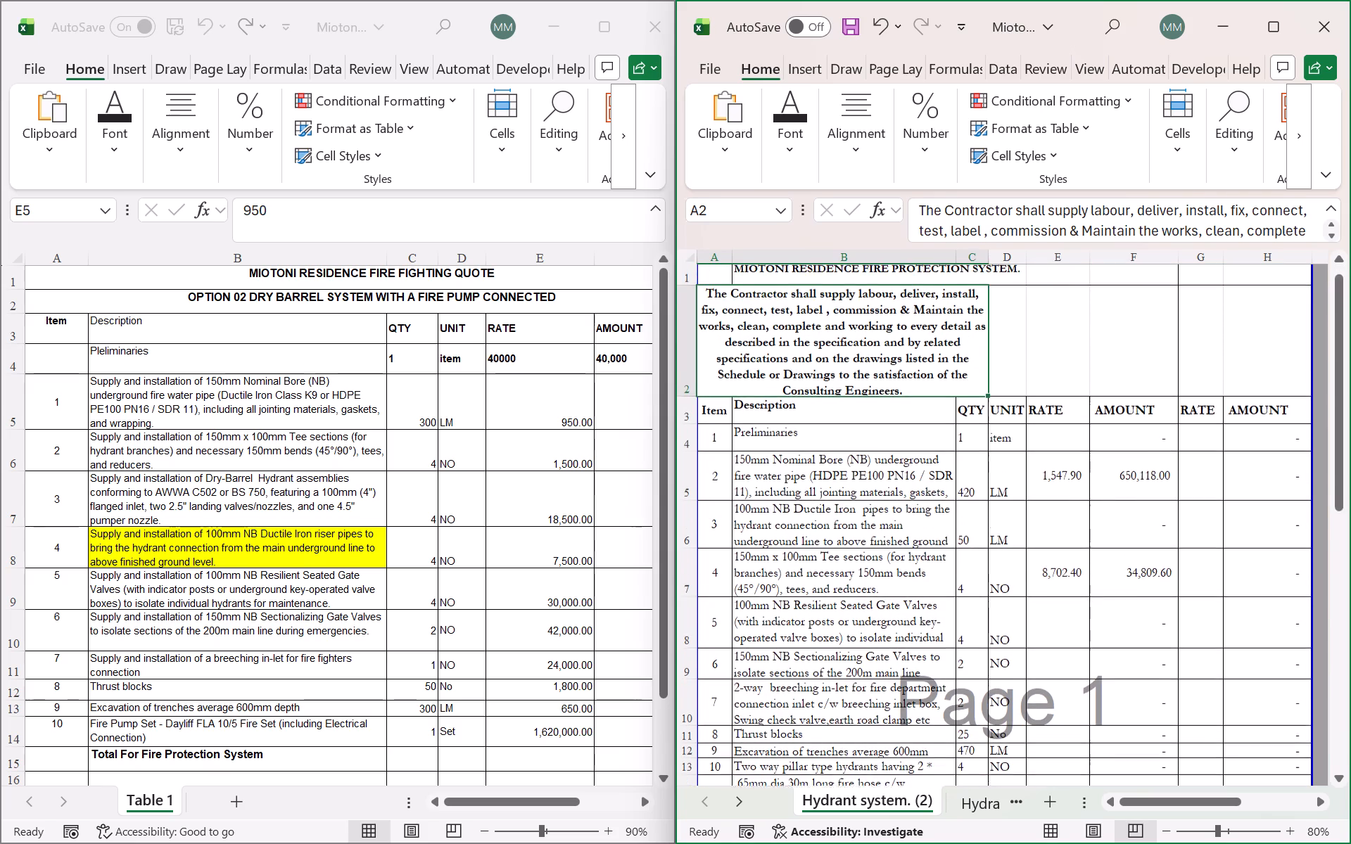
{"action": "left_click", "coordinate": [1085, 376]}
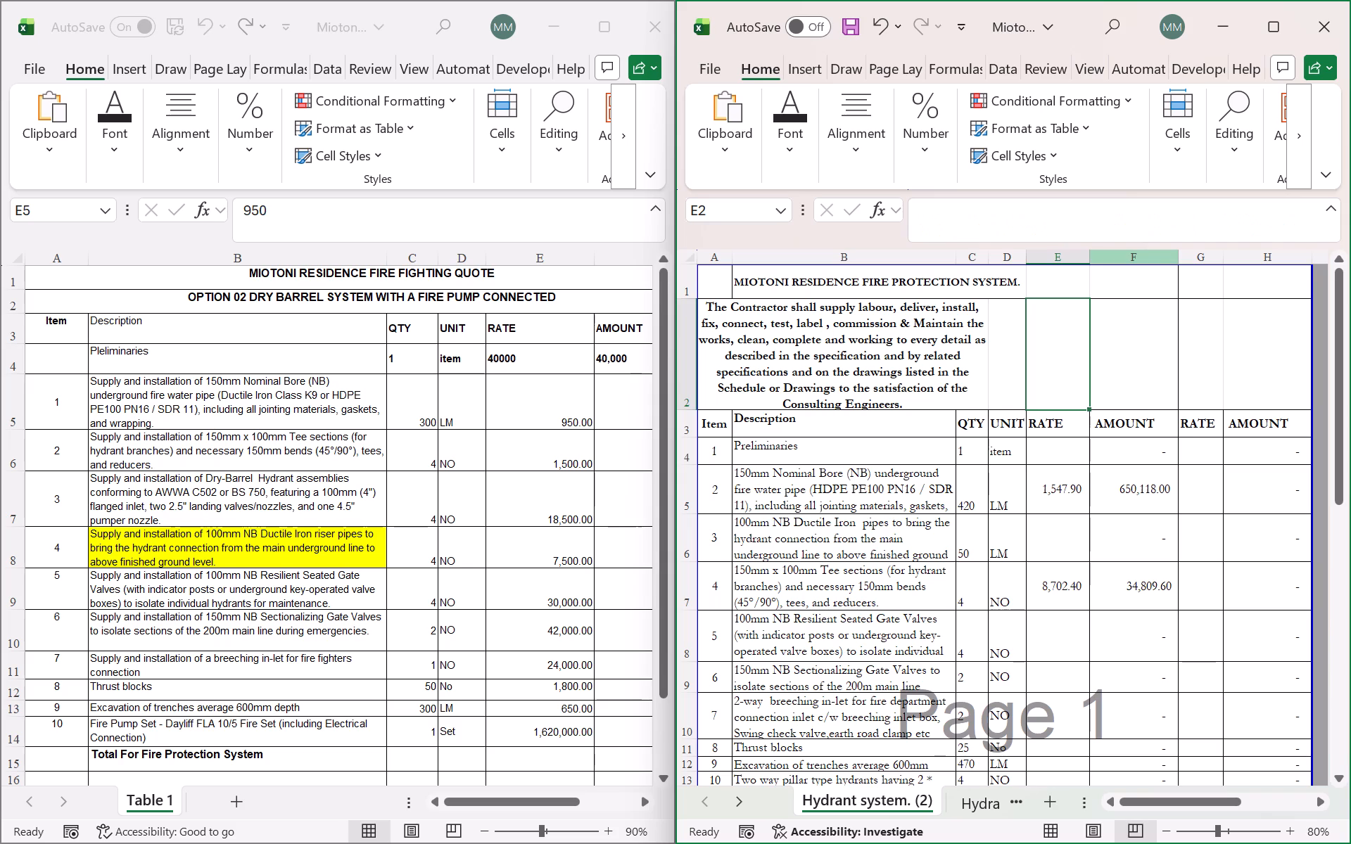
{"action": "type", "text": "suu"}
{"action": "key", "text": "BackSpace"}
{"action": "type", "text": "pplie"}
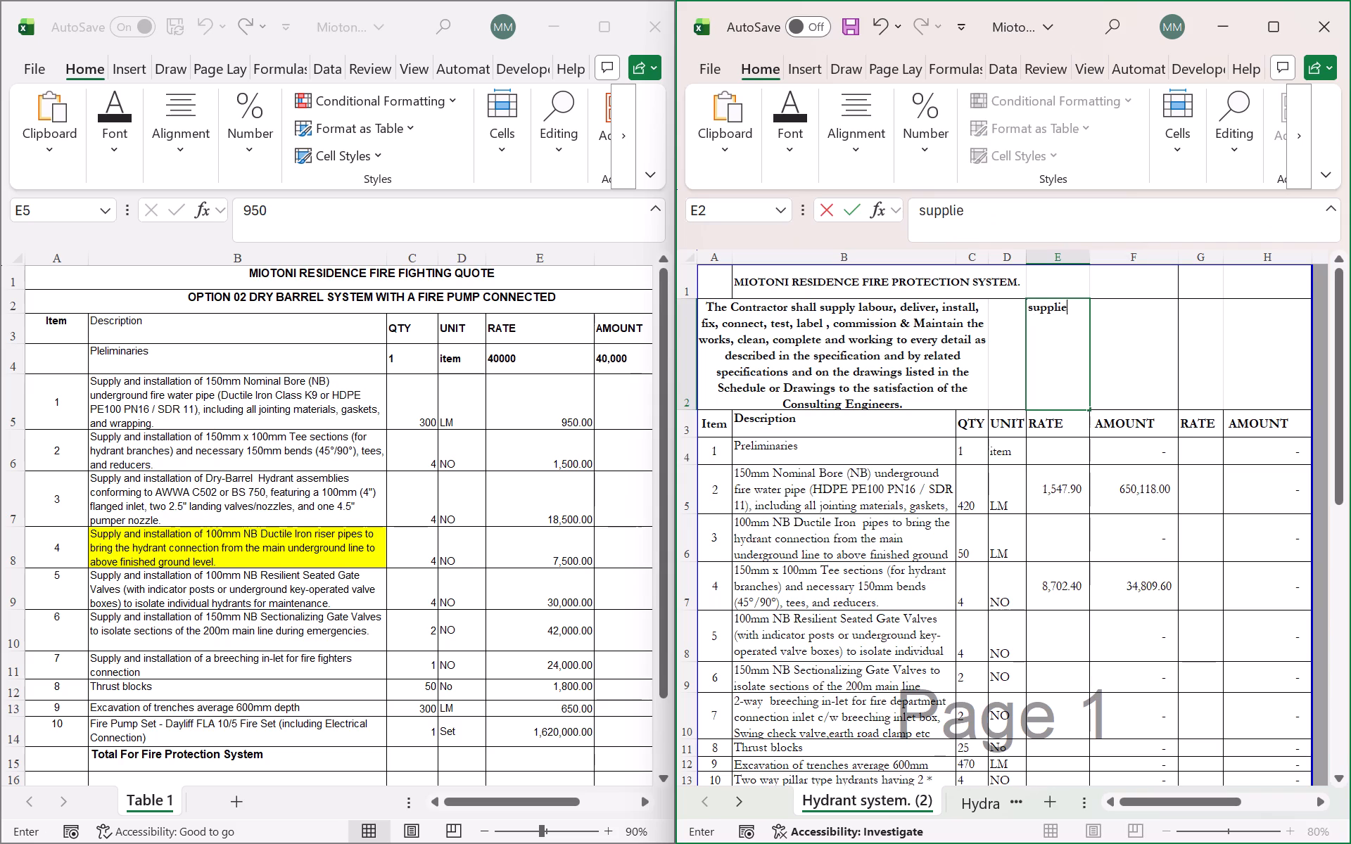
{"action": "key", "text": "r"}
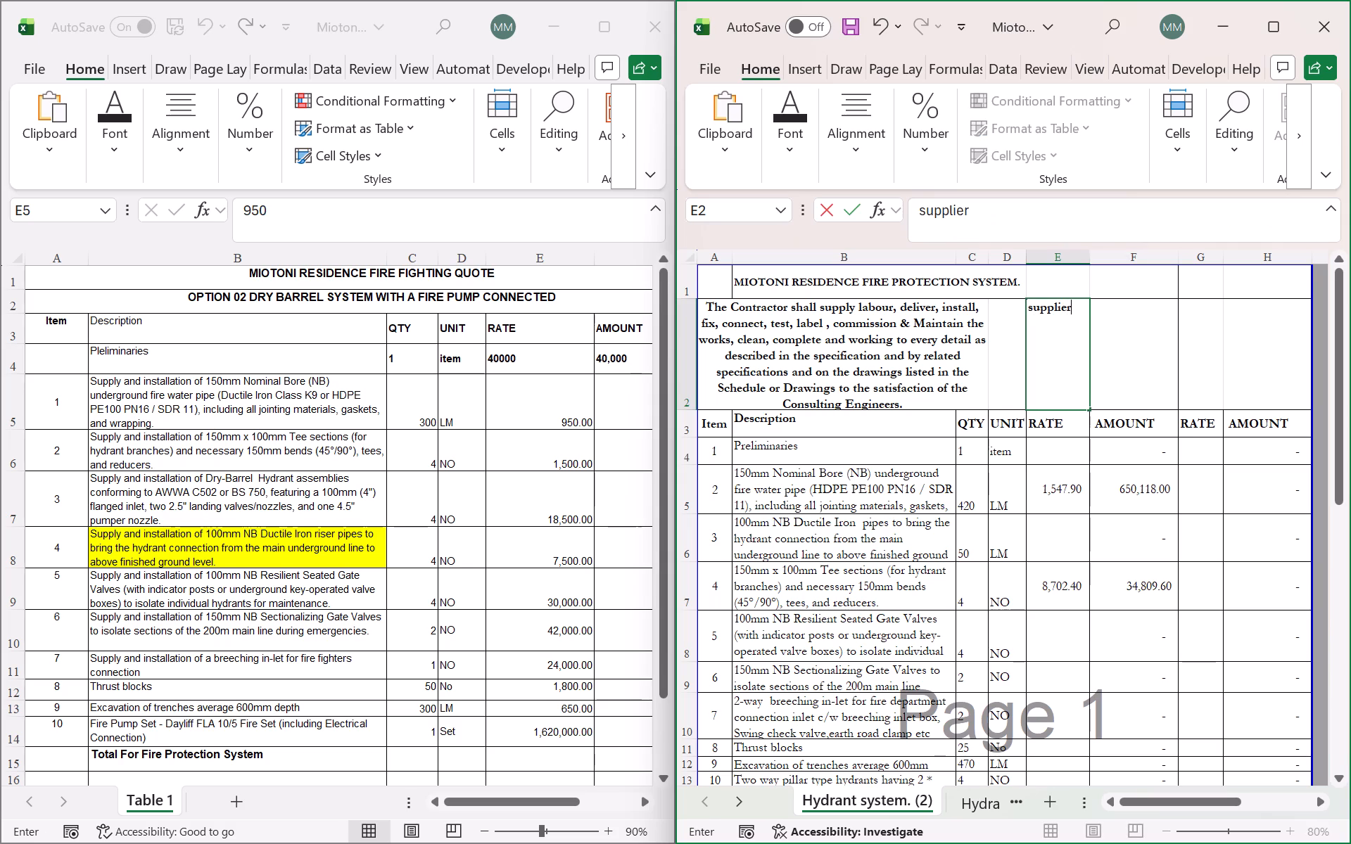
{"action": "left_click", "coordinate": [1112, 636]}
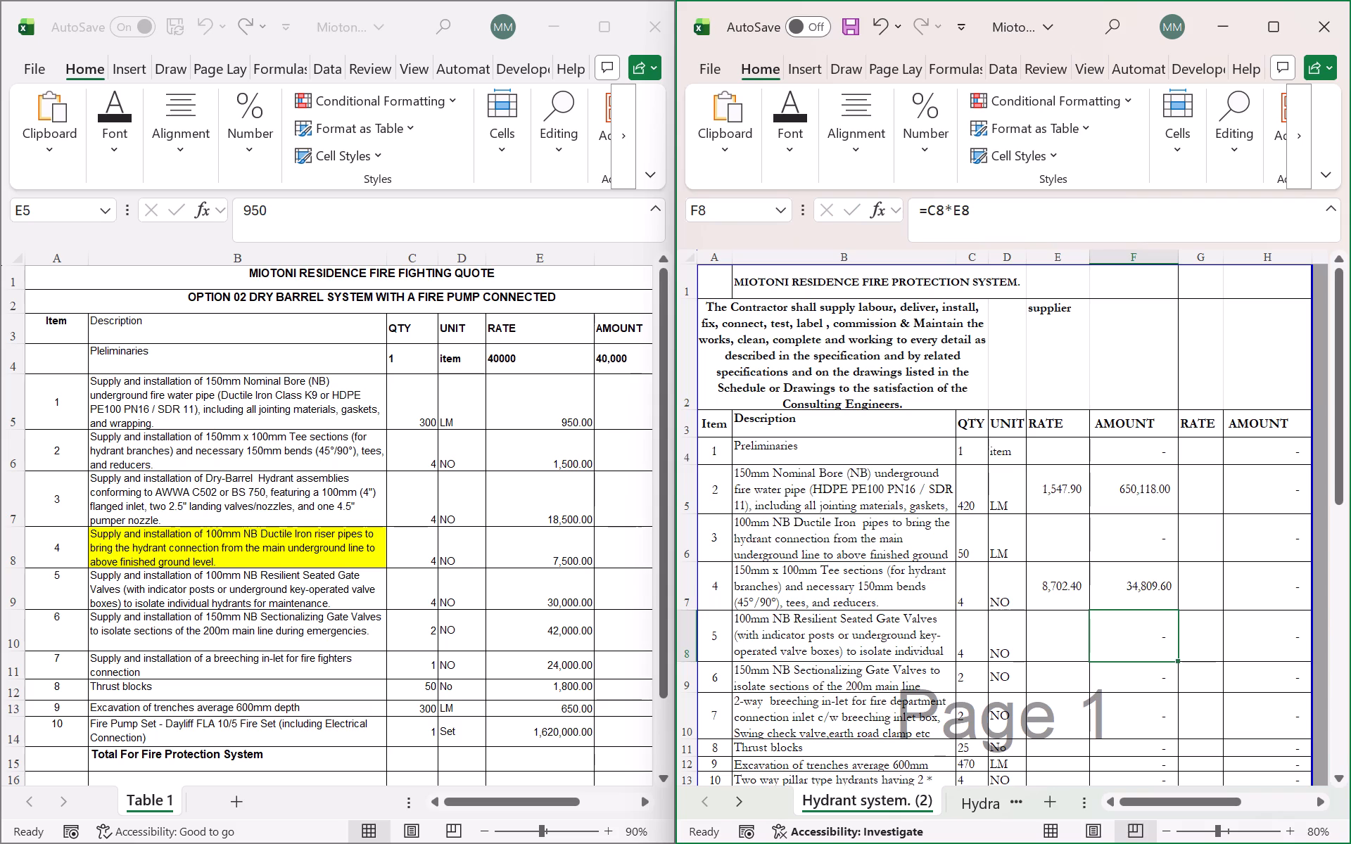